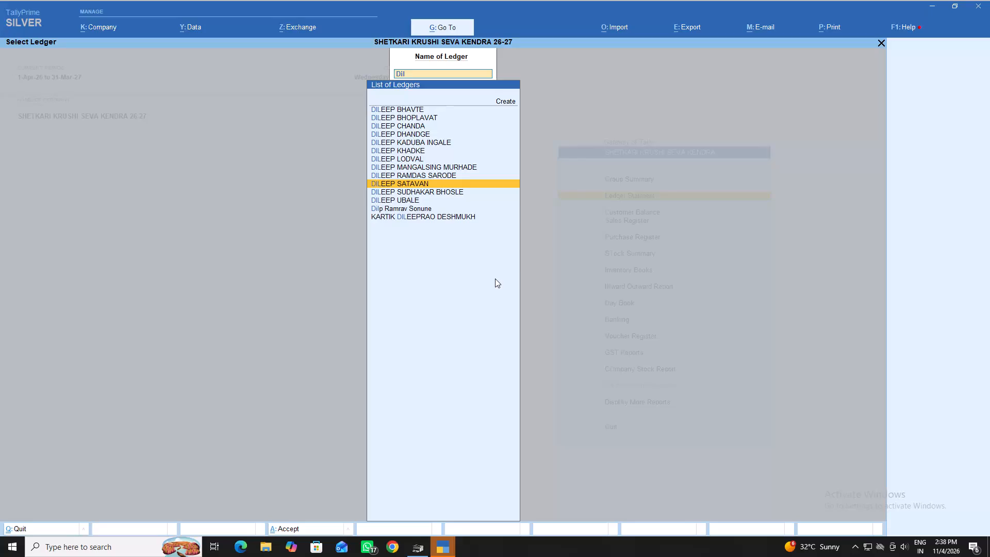
Open the Sarode ledger among the "Dil" matches and examine the items in its 15-Oct-26 sales voucher.
key("Up")
key("Return")
key("Down")
key("Down")
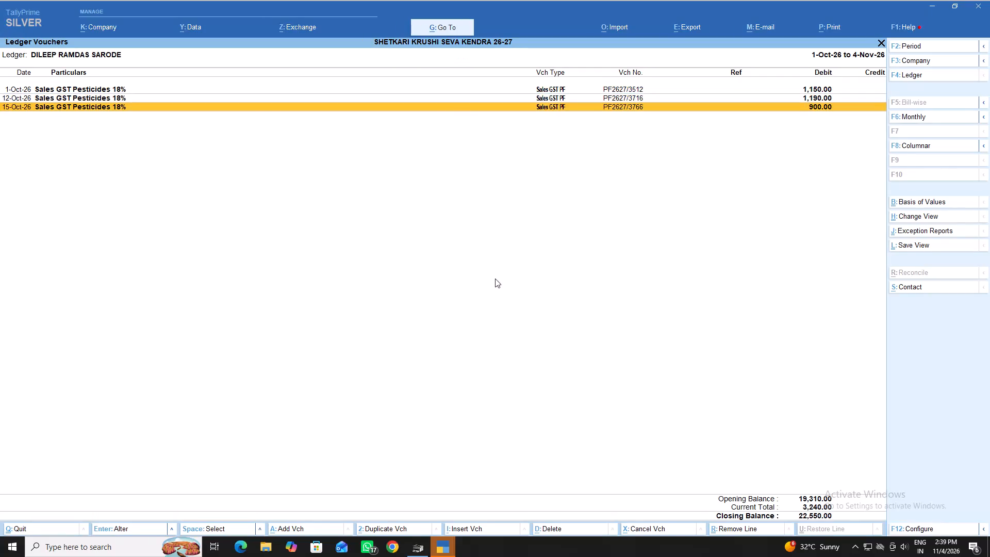
key("Return")
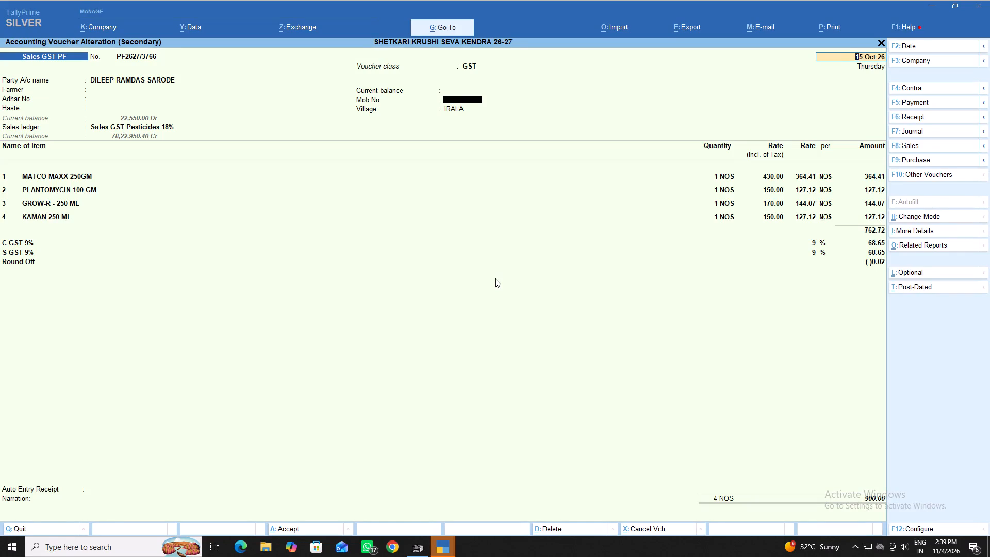
key("Escape")
key("Escape")
key("Escape")
key("Escape")
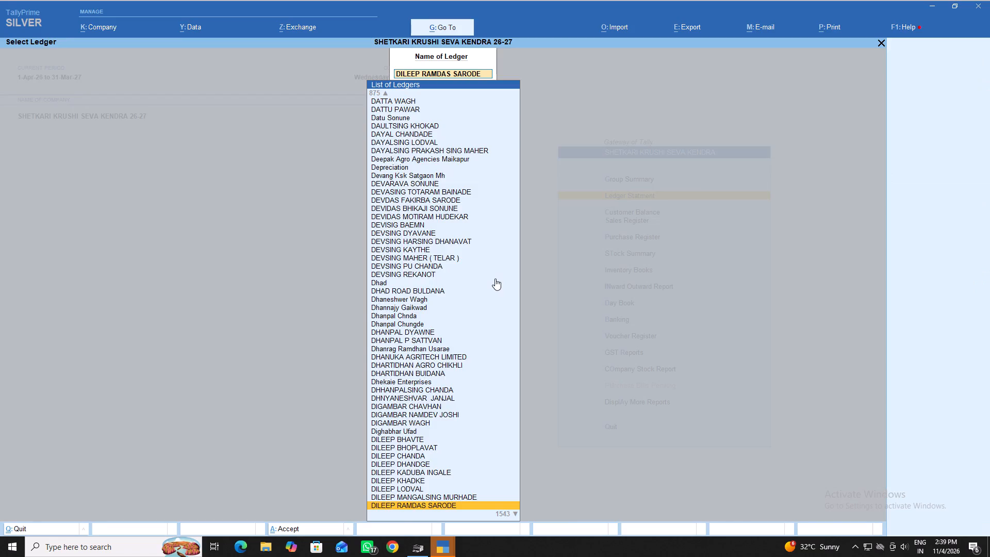
Reopen the same customer's ledger and examine the items in its 12-Oct-26 sales voucher.
key("Return")
key("Down")
key("Return")
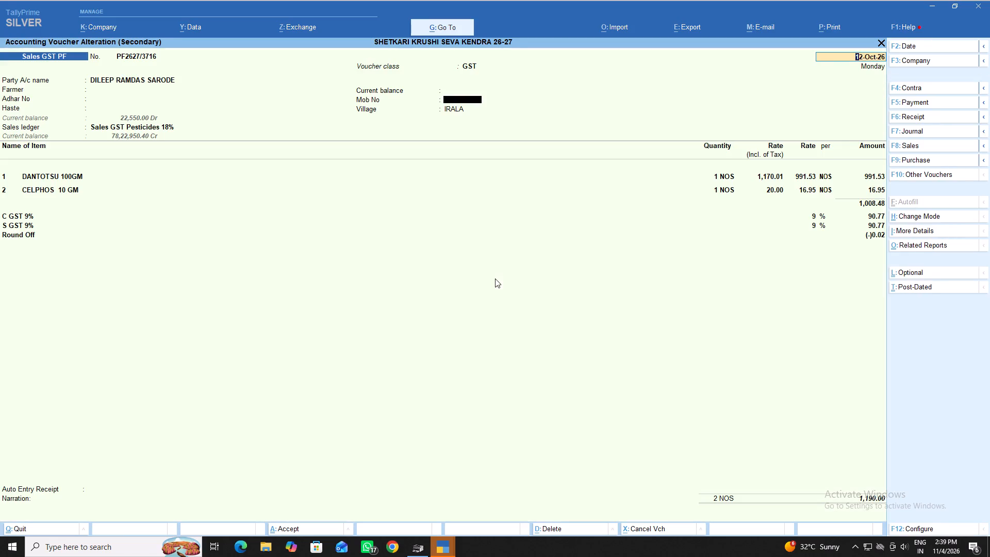
key("Escape")
key("Escape")
key("Escape")
key("Down")
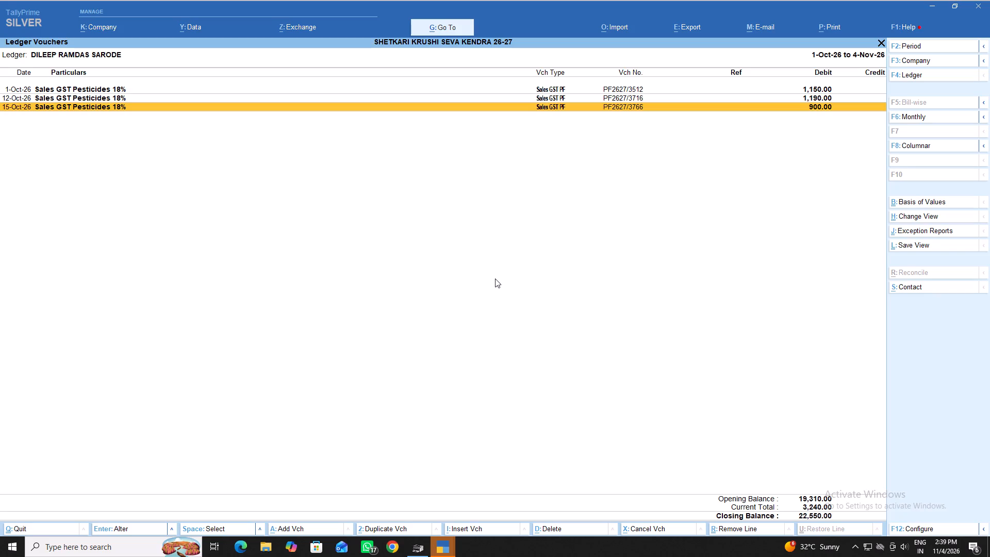
key("Escape")
key("Escape")
key("Escape")
key("Escape")
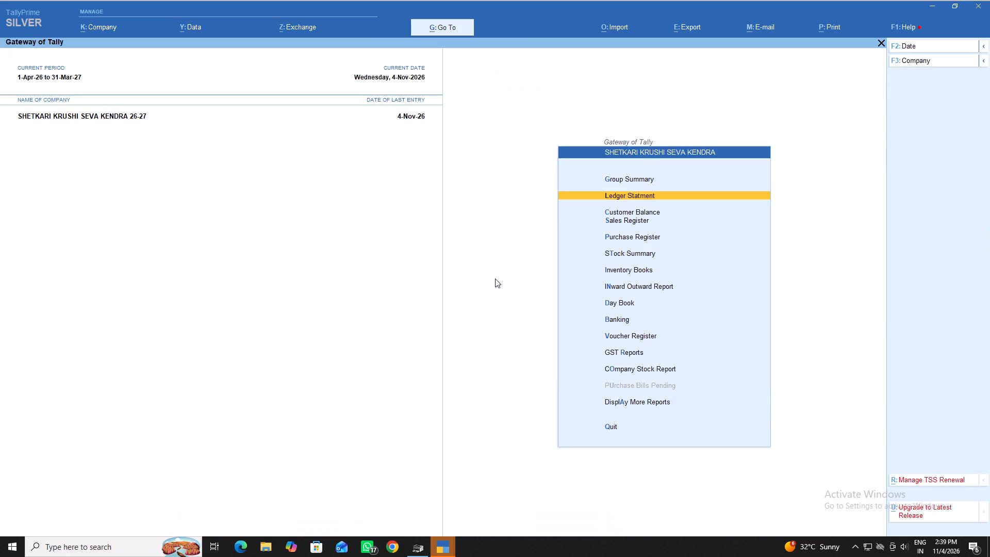
Start a new Sales GST PF voucher from the main Gateway of Tally.
key("Up")
key("Up")
key("Up")
key("Up")
key("Up")
key("Up")
key("Up")
key("Up")
key("Up")
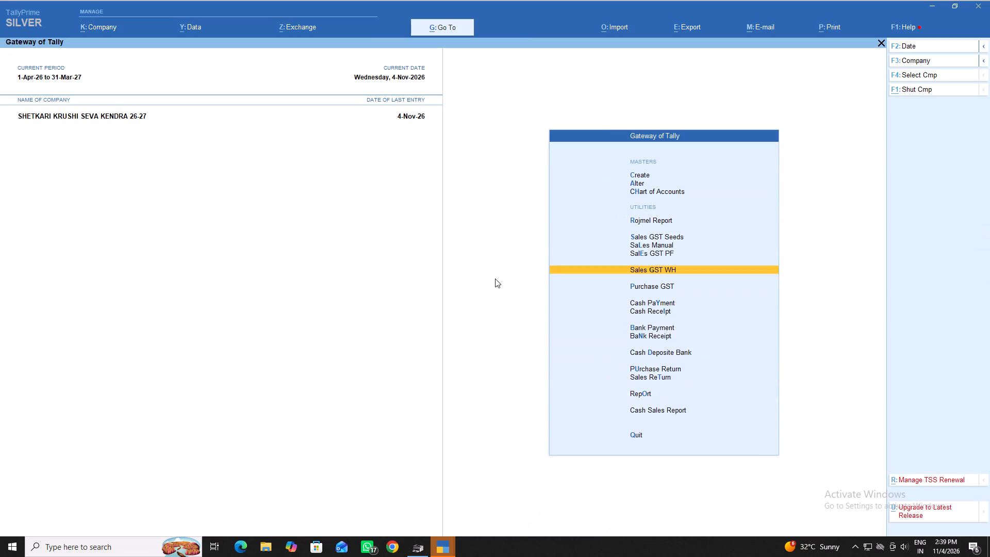
key("Up")
key("Return")
key("Return")
Set the Sarode account among the "Dil" matches as the voucher's party and accept the party details up to the first item line.
type("dil")
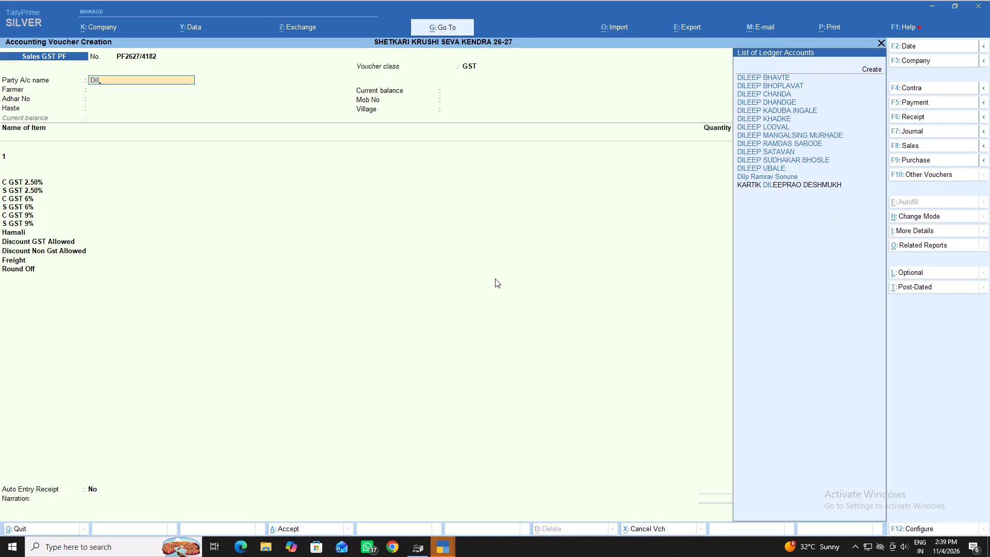
key("Down")
key("Down")
key("Down")
key("Down")
key("Down")
key("Down")
key("Down")
key("Down")
key("Down")
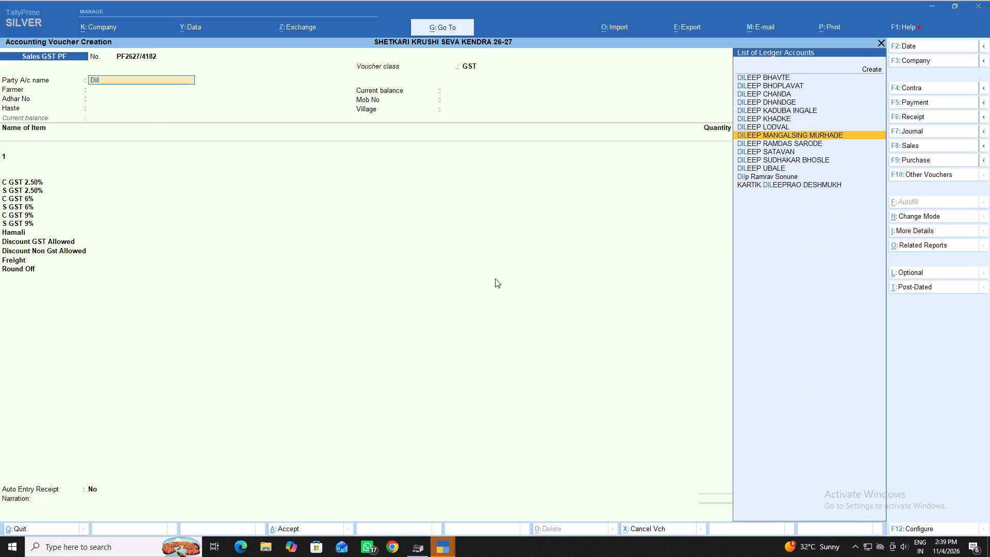
key("Return")
key("Return")
key("Return")
key("Return")
key("Return")
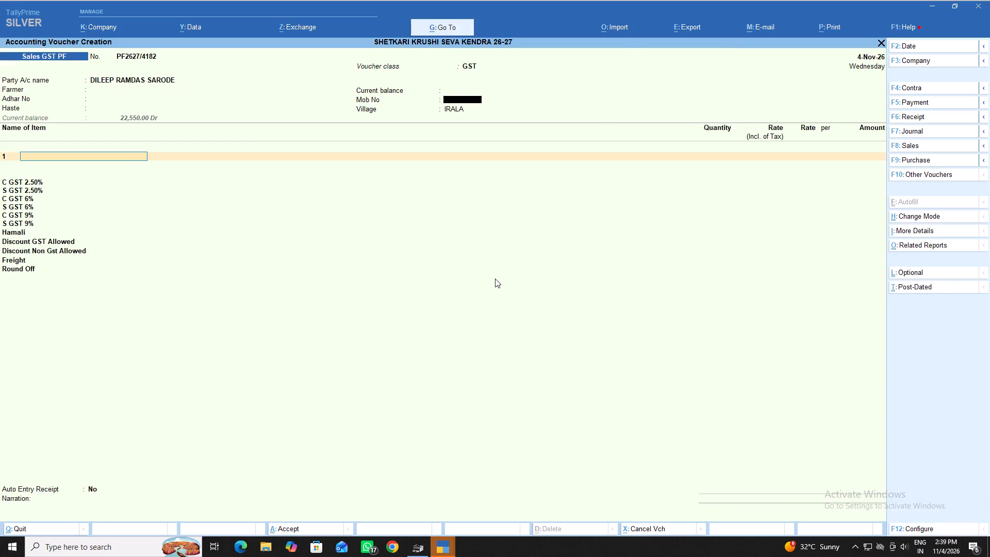
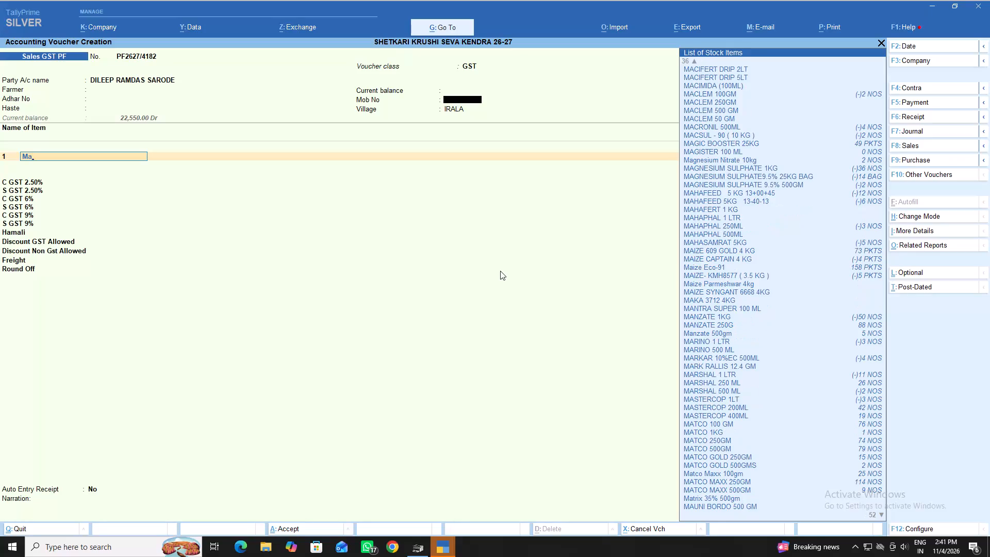
Choose MATCO MAXX 250GM from the "Mat" matches as the voucher's first item.
key("t")
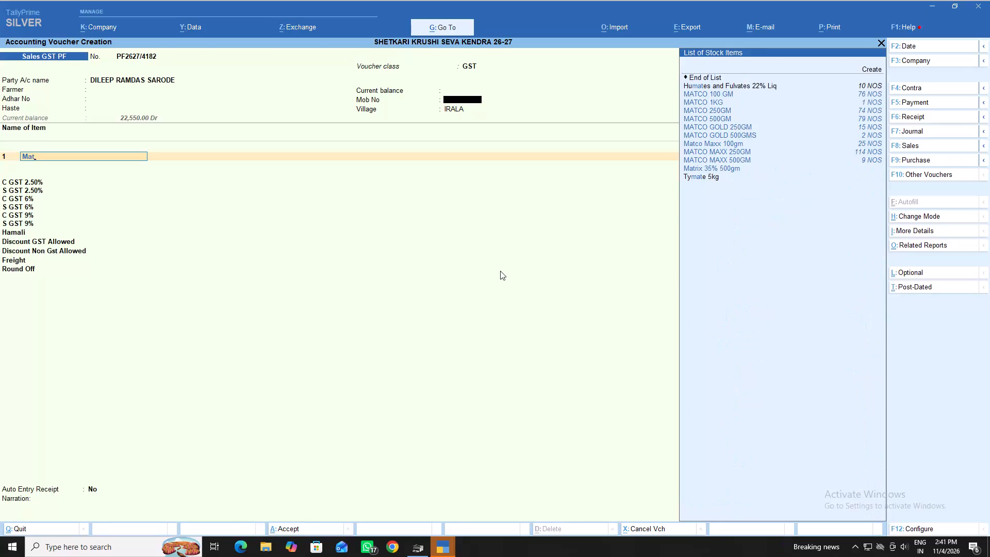
key("Down")
key("Down")
key("Down")
key("Down")
key("Down")
key("Down")
key("Down")
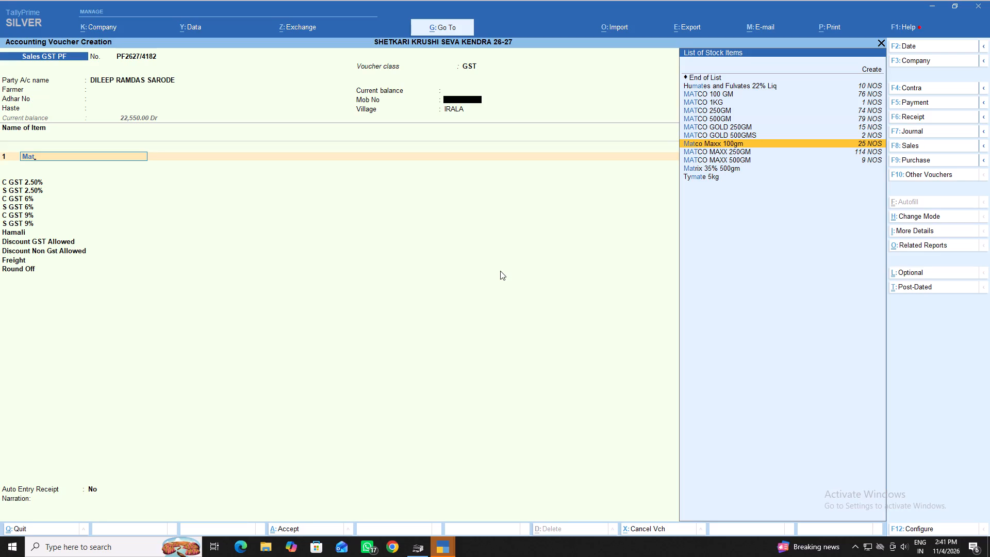
key("Down")
key("Return")
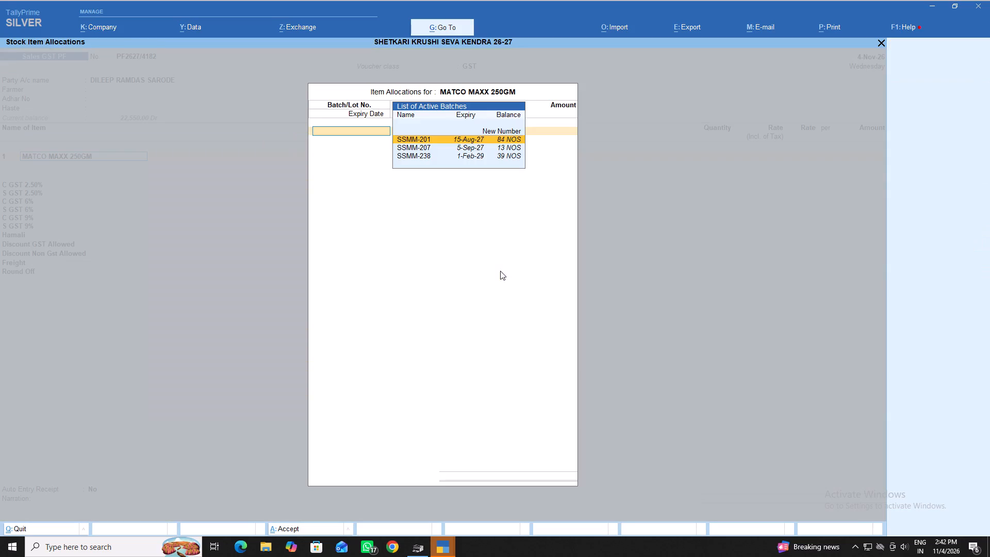
Allocate 1 NOS of MATCO MAXX 250GM from batch SSMM-238 at a tax-inclusive rate of 380 and accept the line.
key("Down")
key("Down")
key("Return")
key("1")
key("Return")
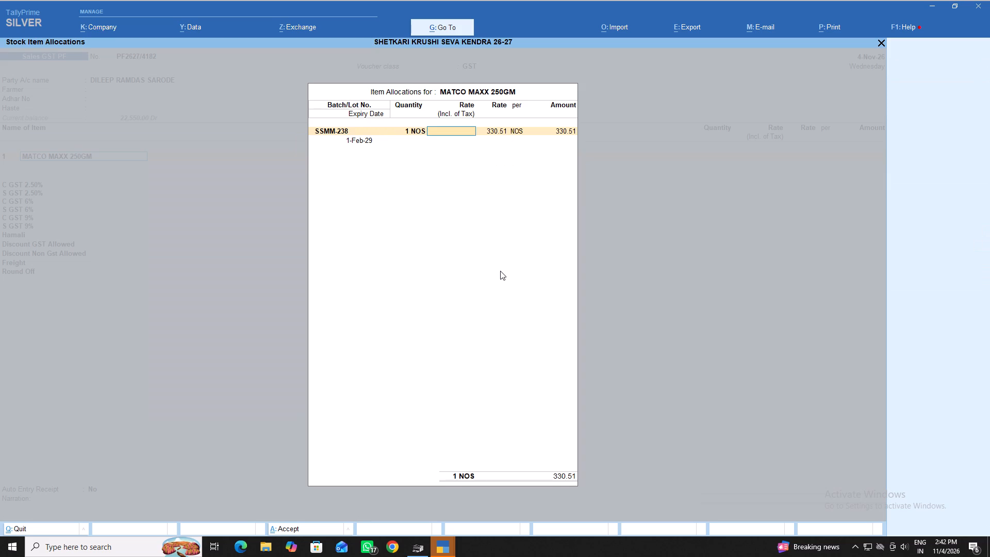
type("380")
key("Return")
key("Return")
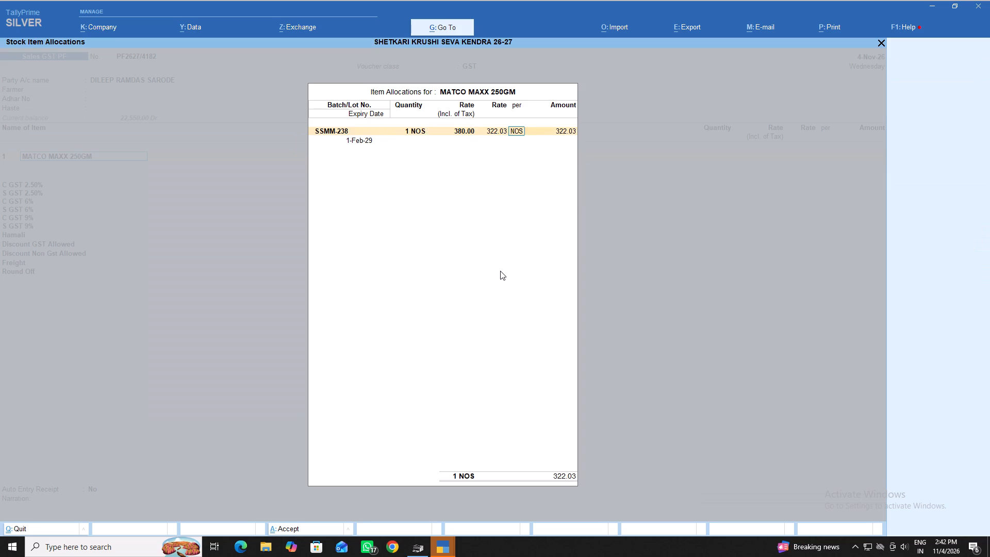
key("Return")
key("Return")
key("Return")
key("Return")
key("Return")
key("Return")
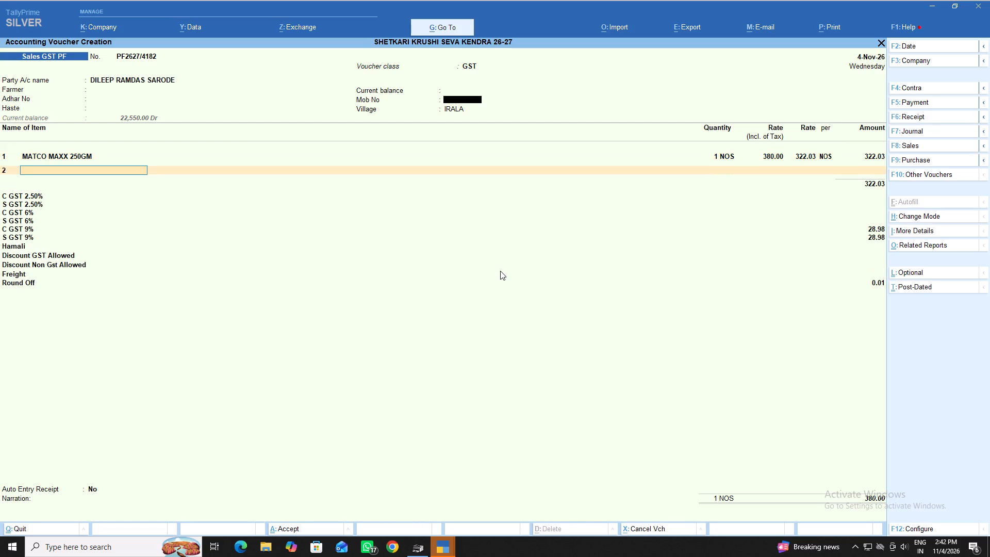
Add HUMI-FERT 500ML as the second item, 1 NOS from batch IPL-059/H at a tax-inclusive rate of 250.
type("hu")
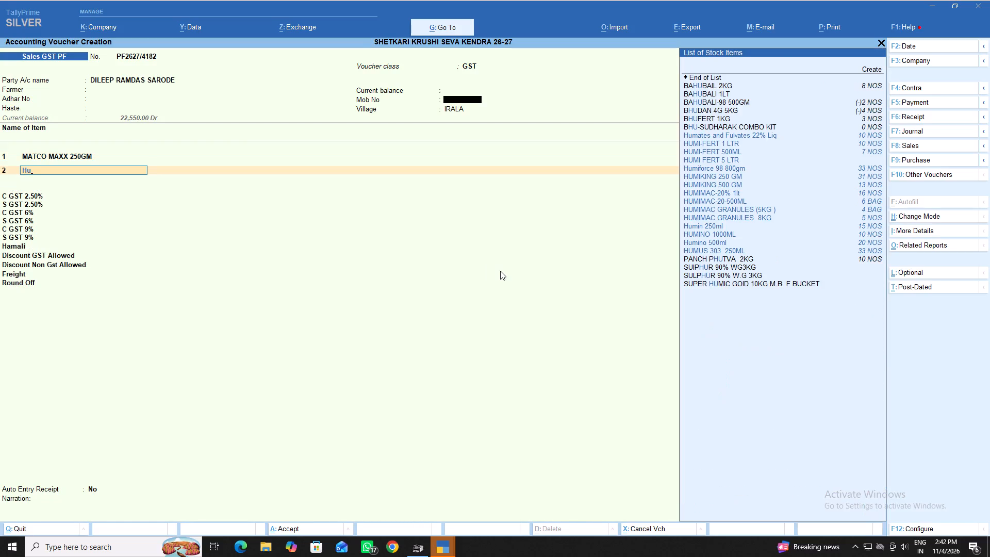
key("Down")
key("Down")
key("Down")
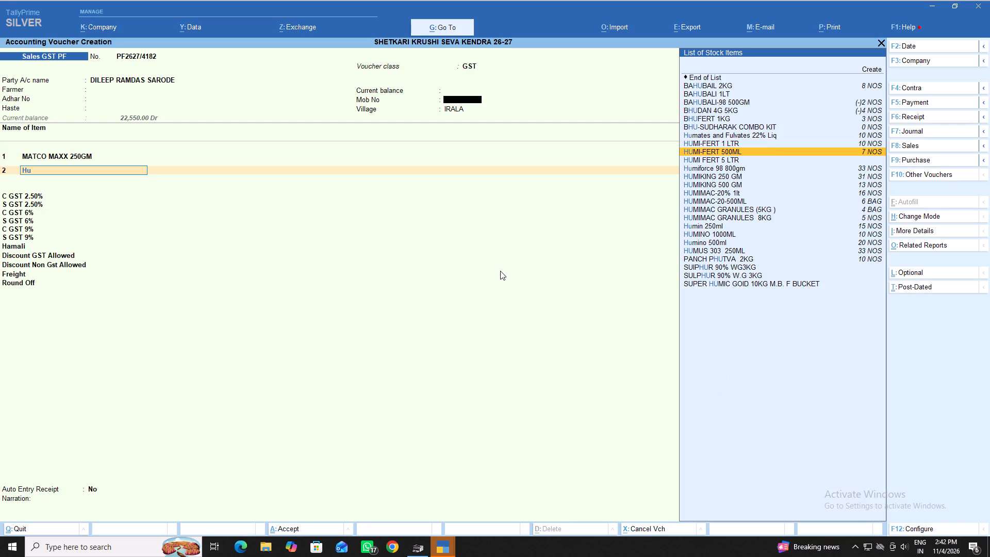
key("Return")
key("Down")
key("Return")
key("1")
key("Return")
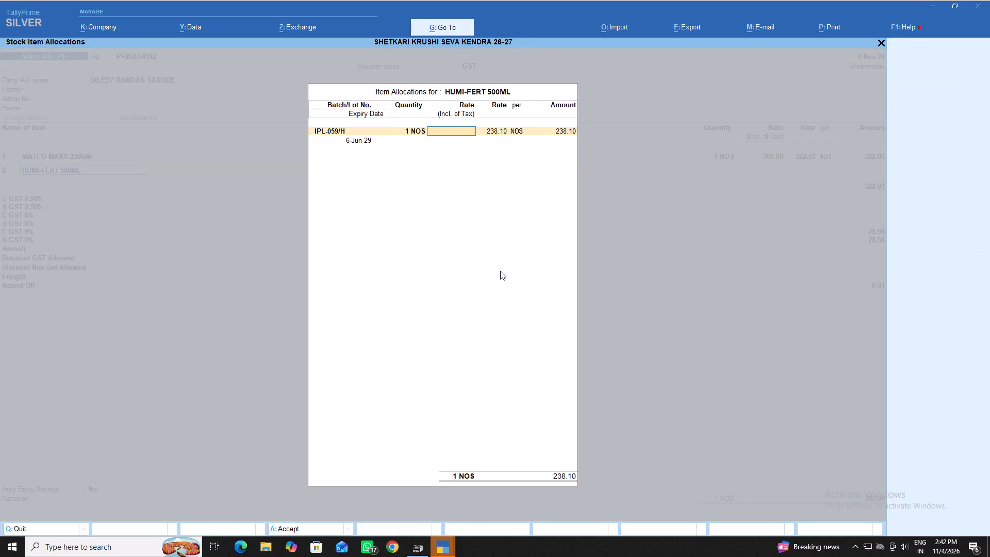
type("250")
key("Return")
key("Return")
key("Return")
key("Return")
key("Return")
key("Return")
key("Return")
key("Return")
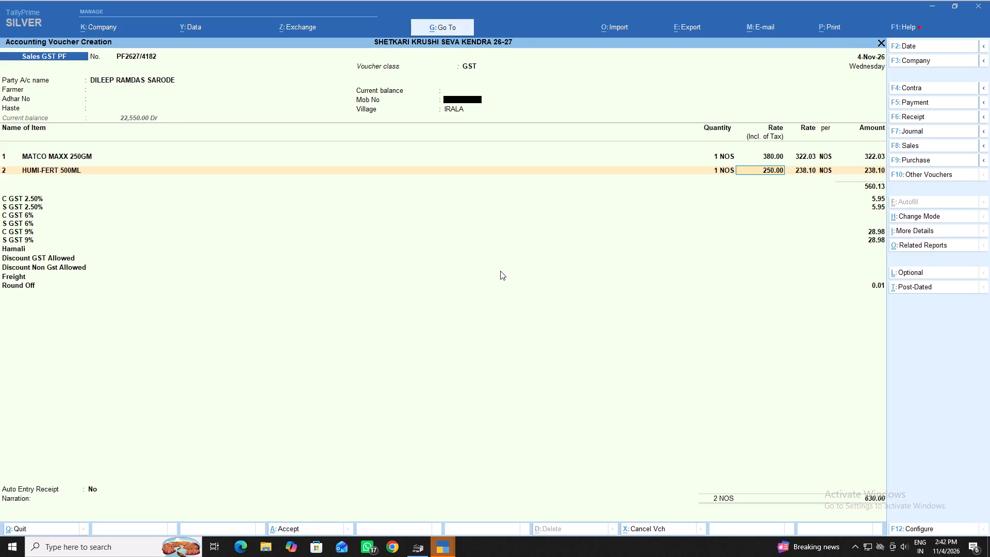
Choose CHEMDOOT -100GM from the "Ch" matches as the voucher's third item.
type("ch")
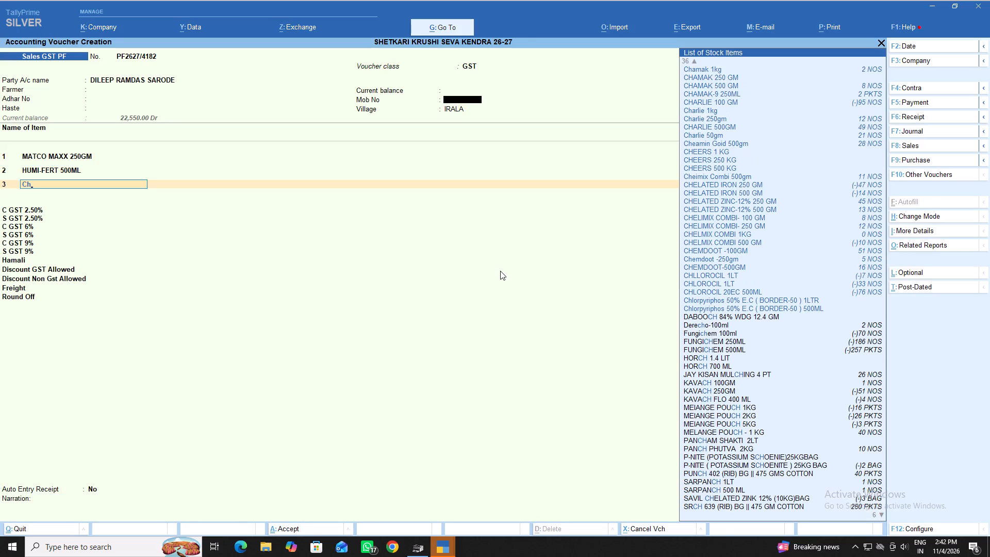
key("Down")
key("Down")
key("Down")
key("Down")
key("Down")
key("Down")
key("Down")
key("Down")
key("Down")
key("Down")
key("Down")
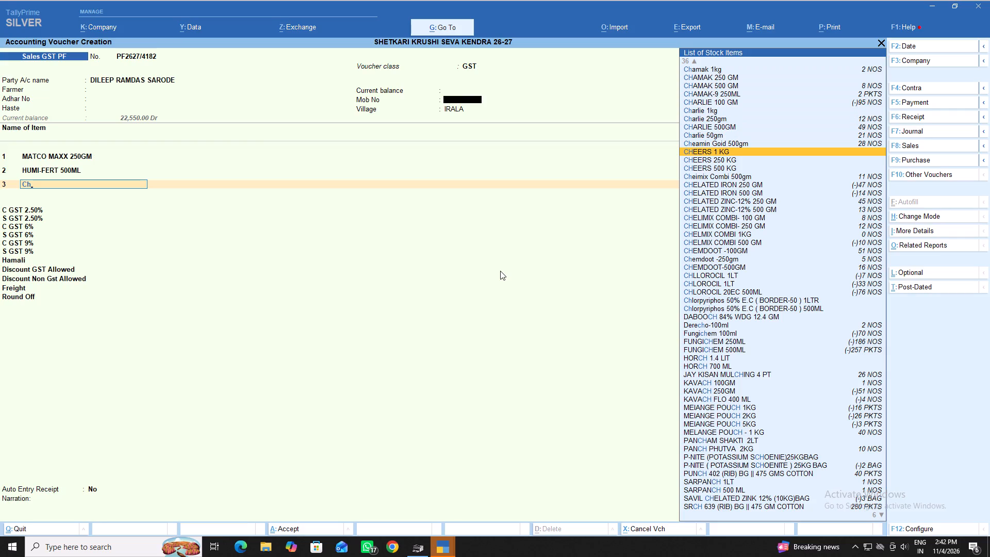
key("Down")
key("Up")
key("Up")
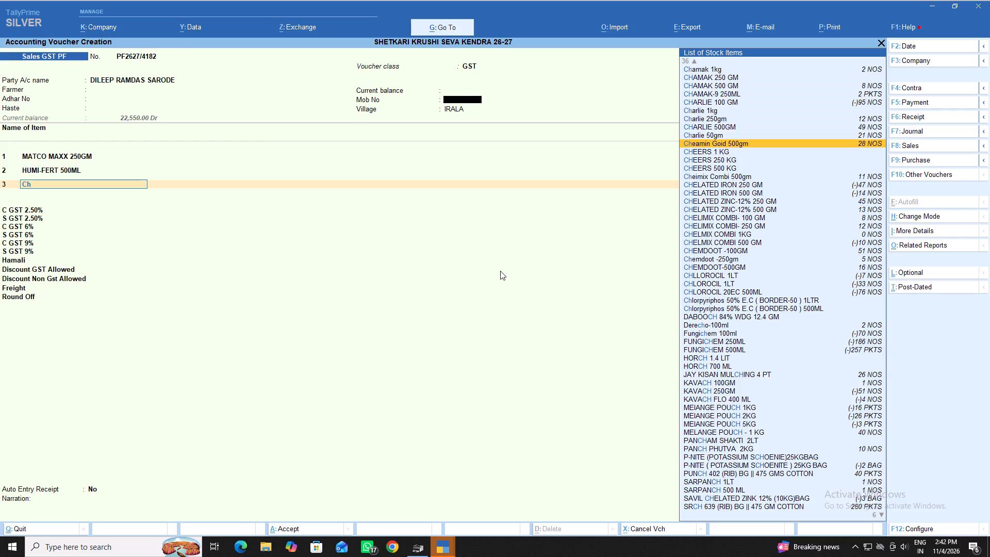
key("Down")
key("Down")
key("Down")
key("Down")
key("Down")
key("Down")
key("Down")
key("Down")
key("Down")
key("Down")
key("Down")
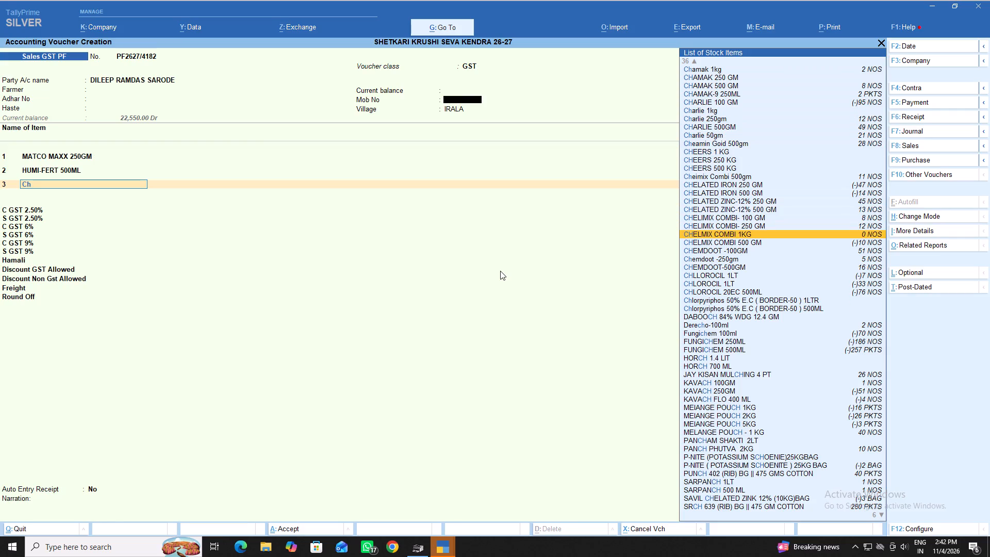
key("Down")
key("Down")
key("Return")
Allocate 1 NOS of CHEMDOOT -100GM from batch PEBIF24124 at a tax-inclusive rate of 300 and accept the line.
key("Return")
key("1")
key("Return")
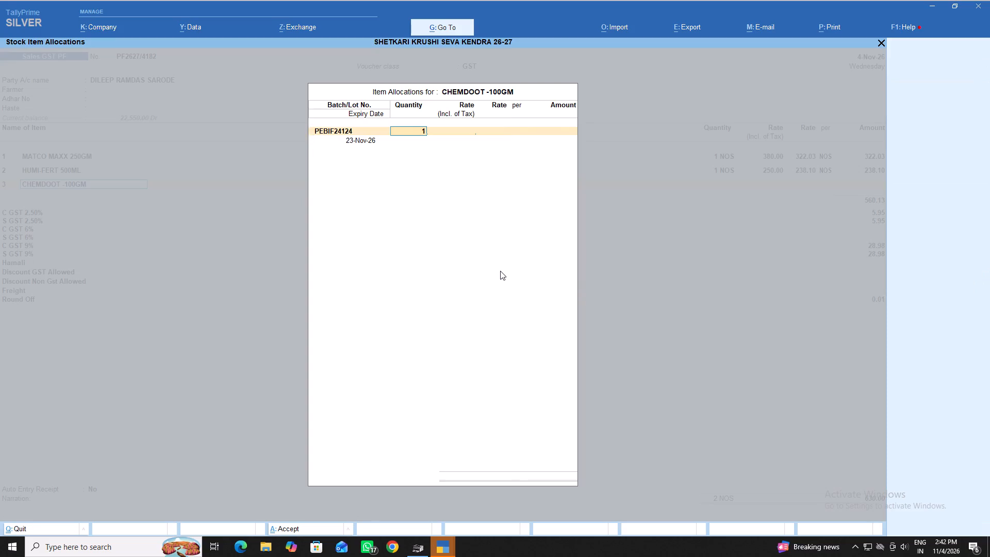
type("300")
key("Return")
key("Return")
key("Return")
key("Return")
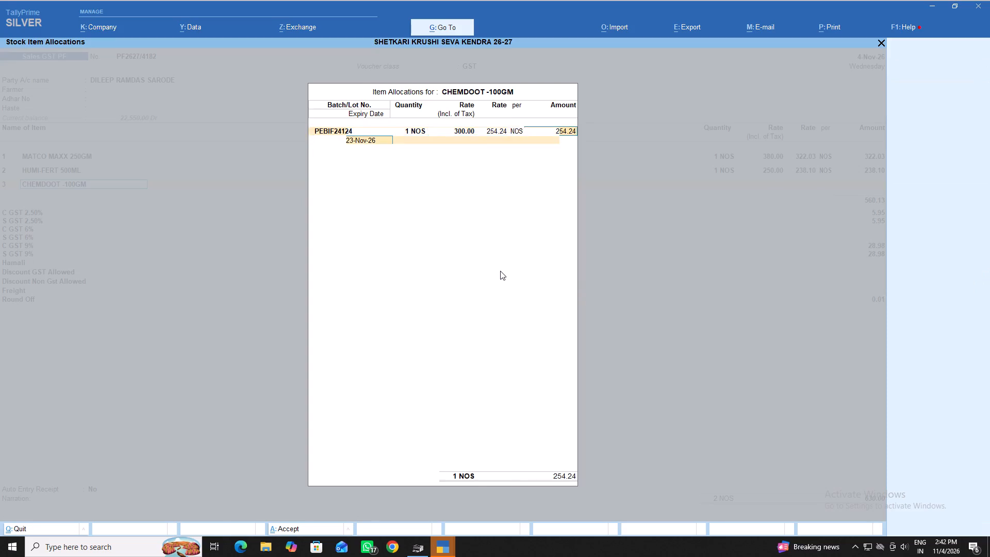
key("Return")
key("Return")
key("Return")
key("Return")
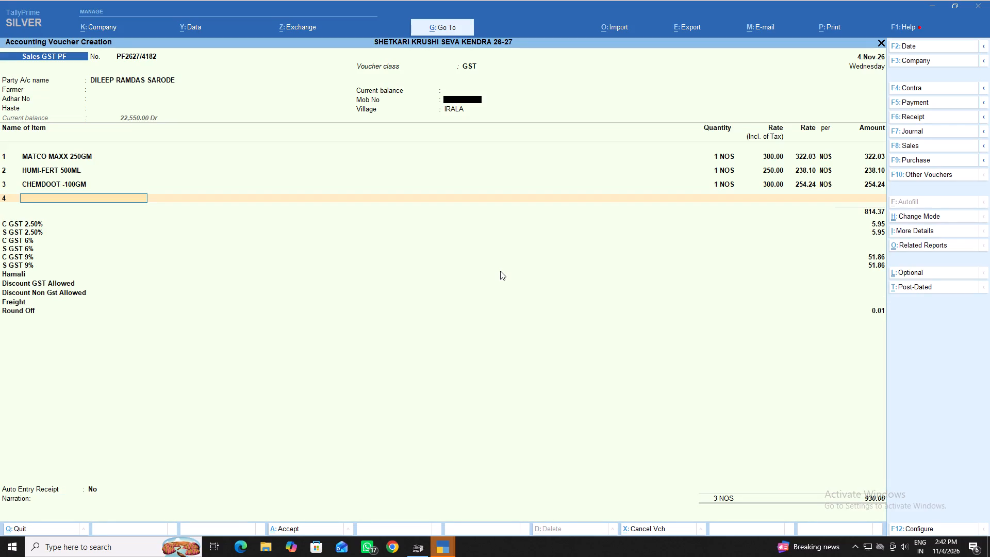
Add INHIBIT 50ML as the fourth item, 2 NOS from batch IT040826 at a tax-inclusive rate of 380.
type("in")
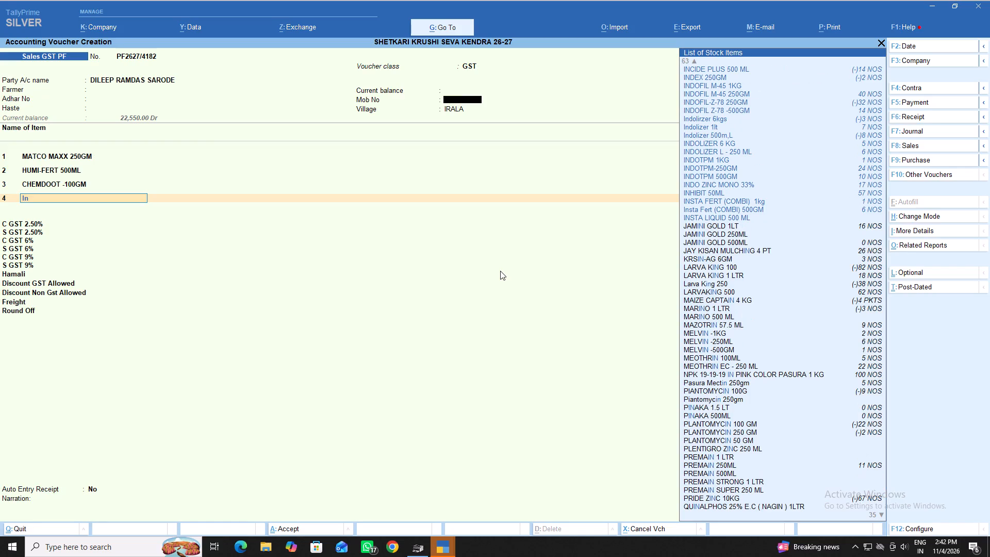
type("hi")
key("Return")
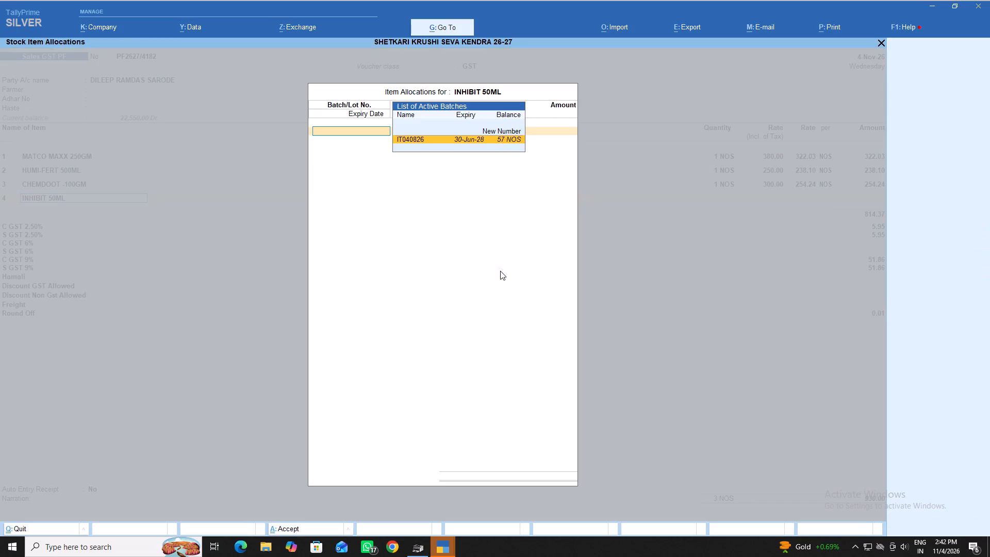
key("Return")
key("2")
key("Return")
type("380")
key("Return")
key("Return")
key("Return")
key("Return")
key("Return")
key("Return")
key("Return")
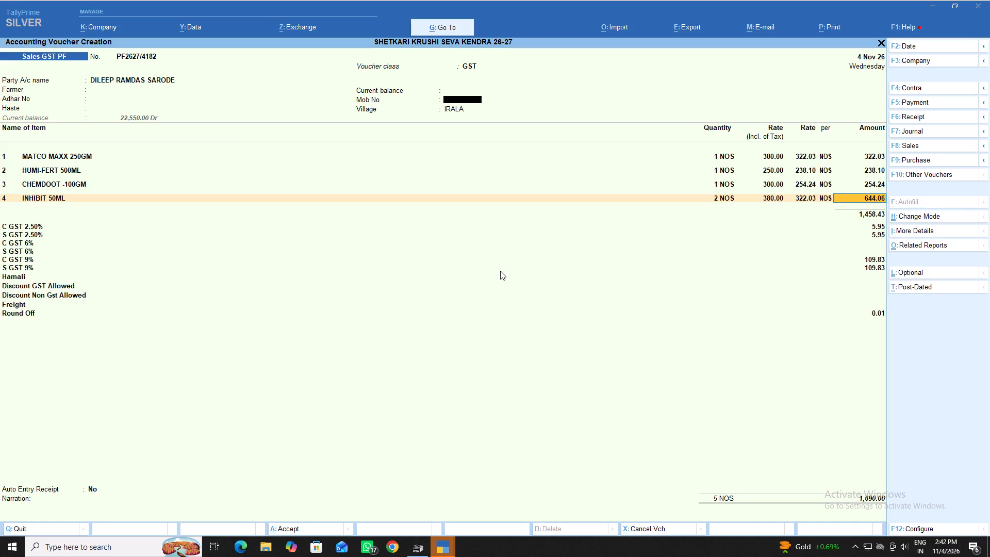
key("Return")
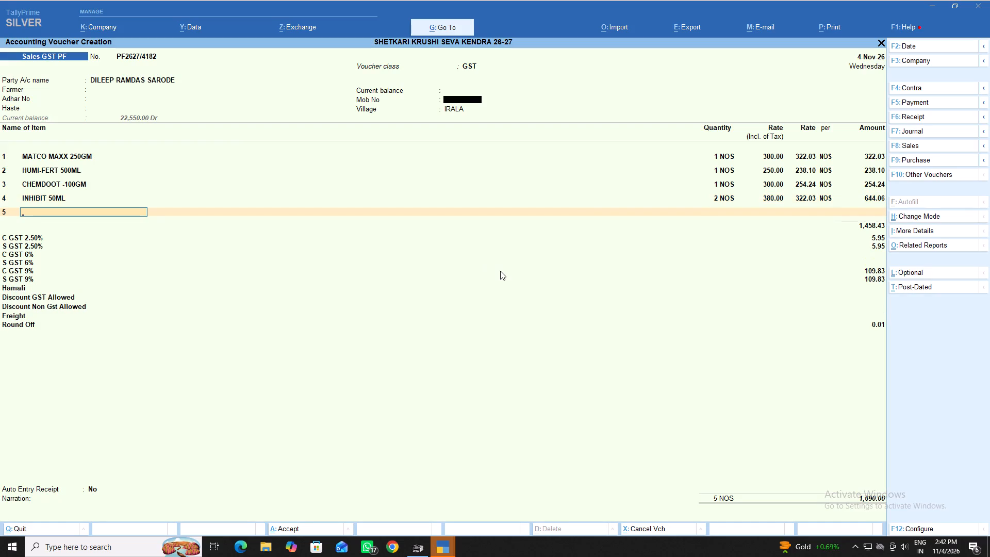
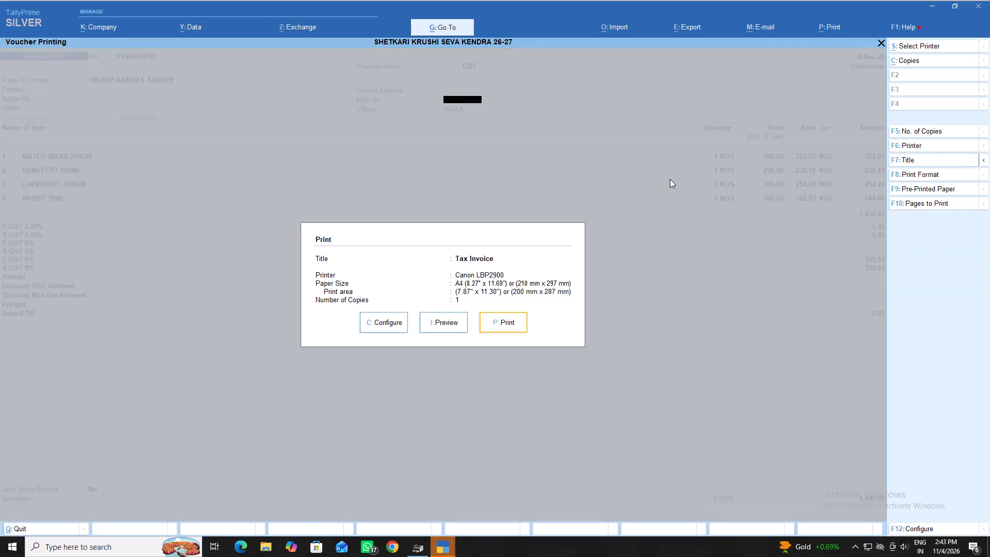
Print one A4 copy of the voucher as a Tax Invoice on the Canon LBP2900.
key("Return")
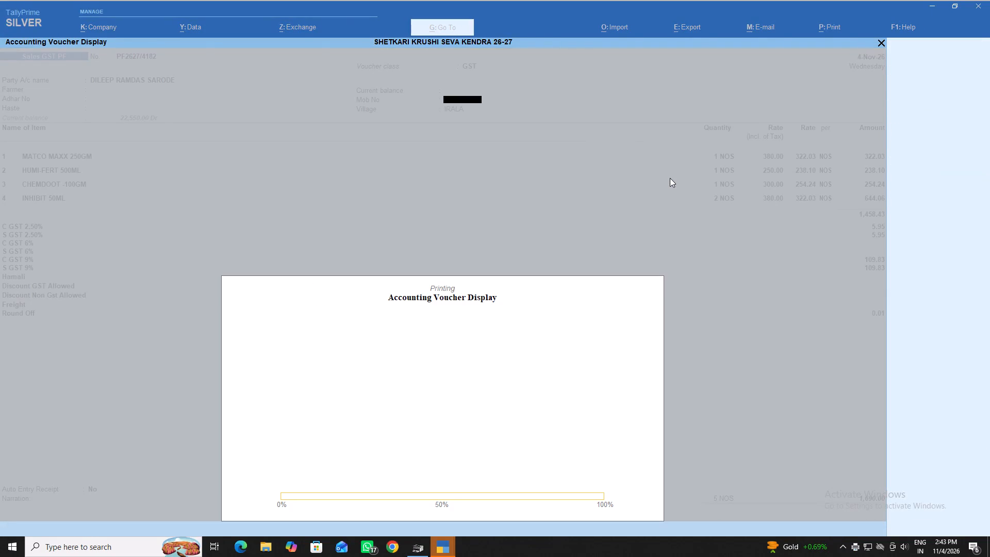
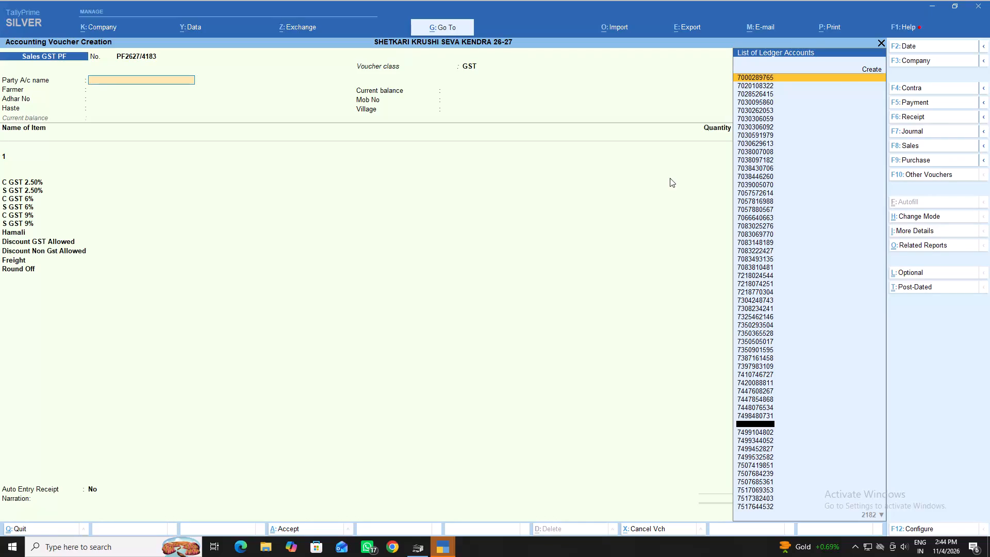
type("ga")
key("n")
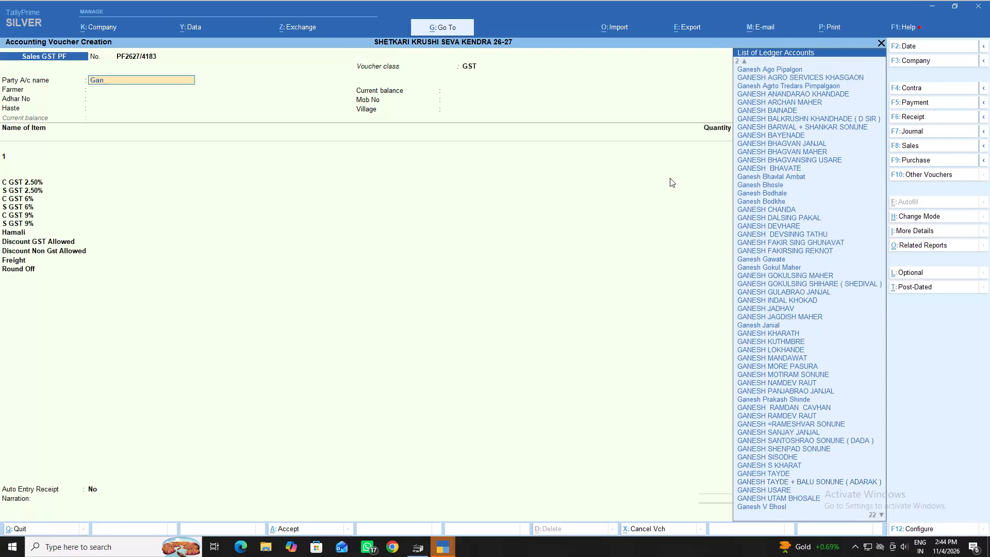
key("Down")
key("Down")
key("Down")
key("Down")
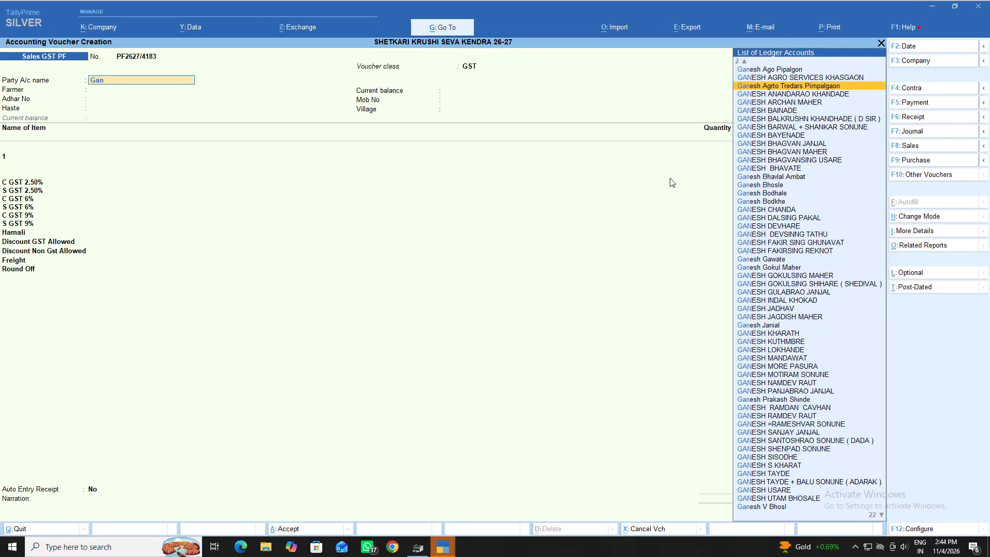
key("BackSpace")
key("Down")
key("Down")
key("Down")
key("Down")
key("Down")
key("Down")
key("Down")
key("Down")
key("Down")
key("Down")
key("Down")
key("Down")
key("Down")
key("Down")
key("Down")
key("Down")
key("Down")
key("Down")
key("Down")
key("Down")
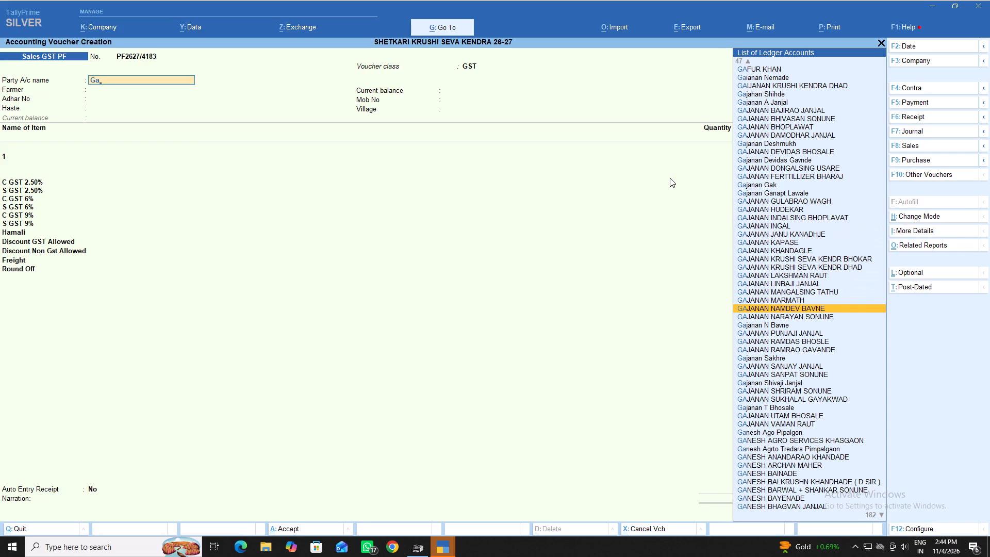
key("Down")
key("Down")
key("Down")
key("Down")
key("Down")
key("Down")
key("Down")
key("Down")
key("Down")
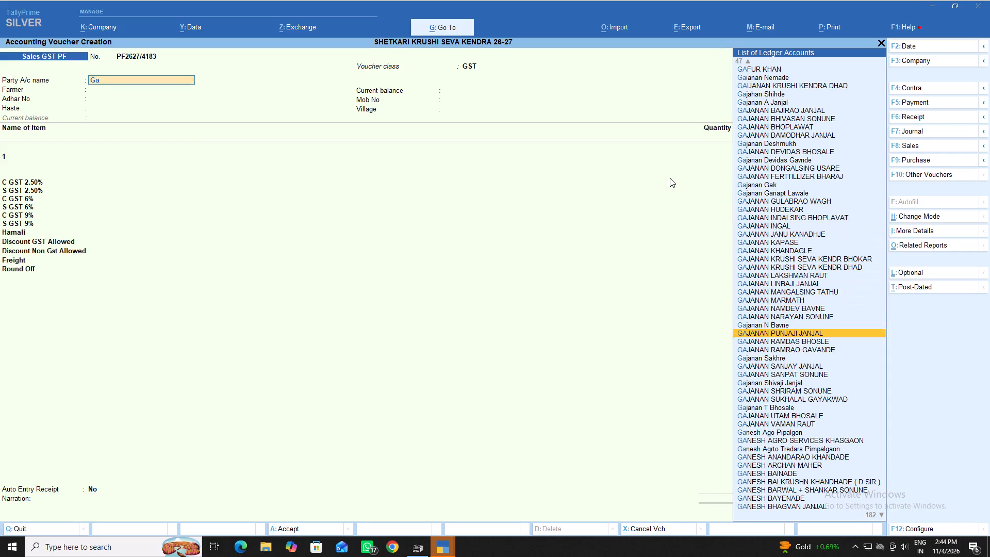
key("Return")
key("Return")
key("Return")
key("Return")
key("Return")
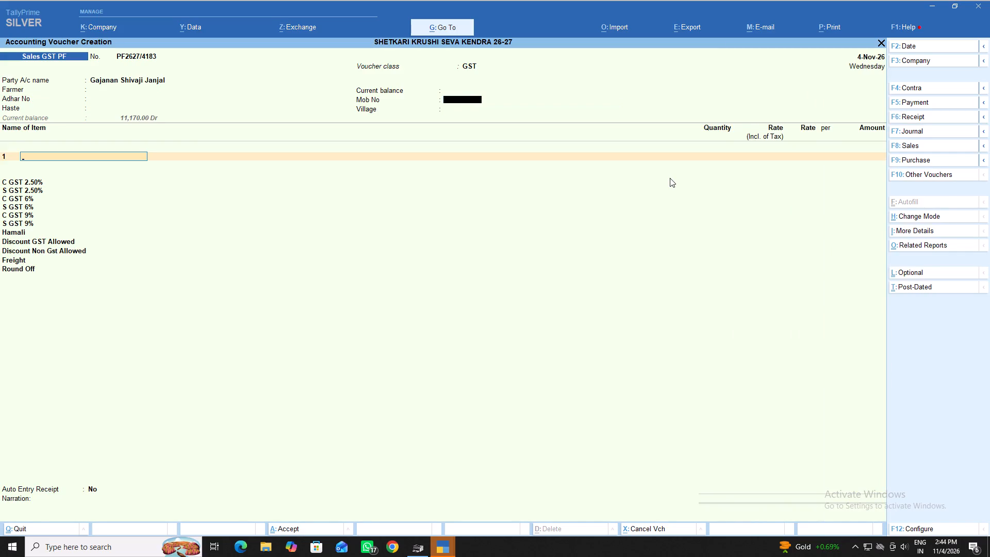
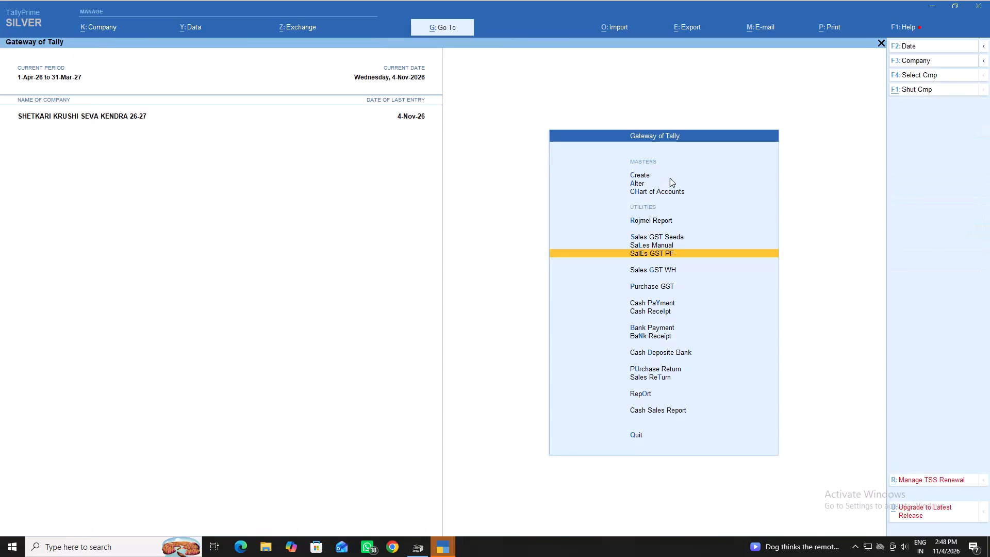
Open the Ledger Statement report to look up a customer's account.
key("Escape")
key("Down")
key("Down")
key("Down")
key("Down")
key("Down")
key("Down")
key("Down")
key("Down")
key("Down")
key("Down")
key("Down")
key("Down")
key("Down")
key("Down")
key("Down")
key("Down")
key("Down")
key("Down")
key("Down")
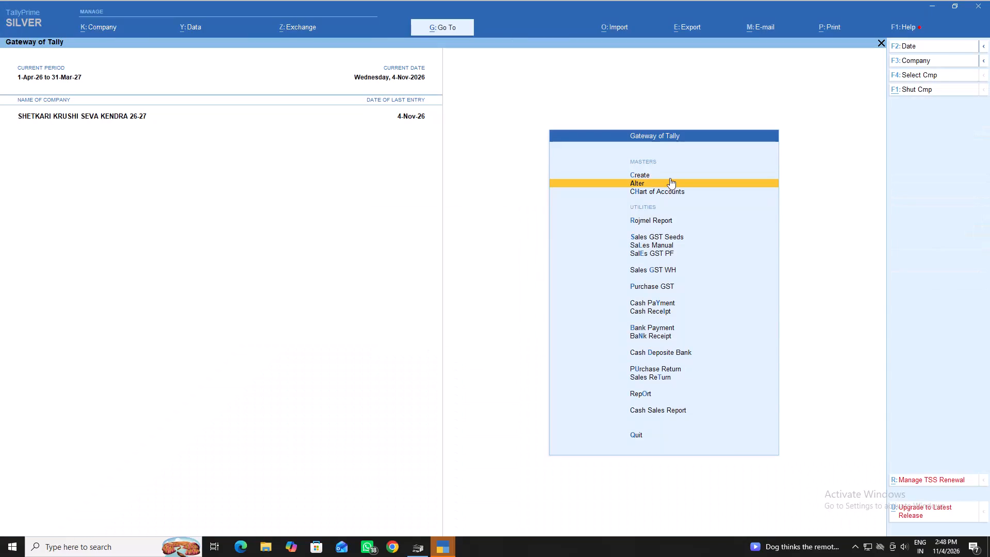
key("Up")
key("Up")
key("Up")
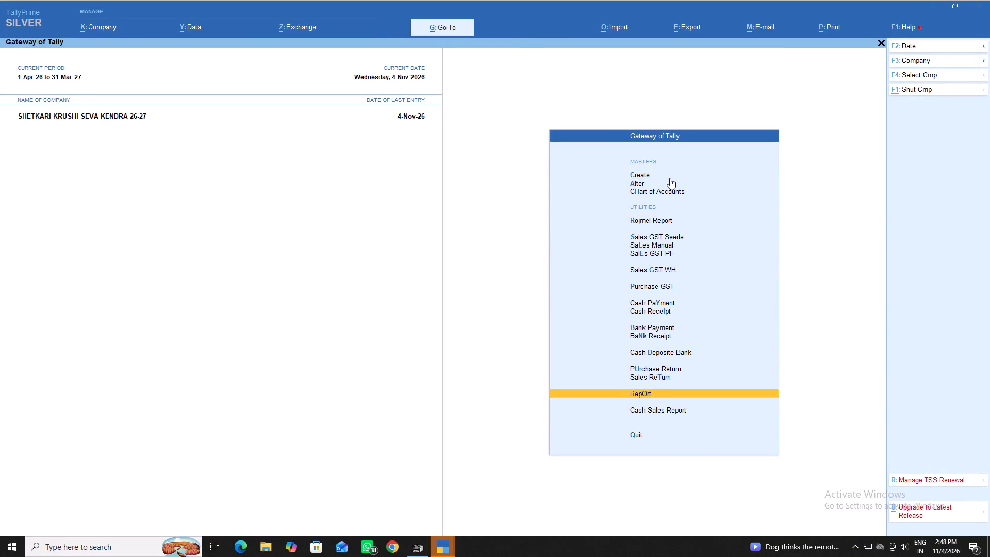
key("Return")
key("Down")
key("Return")
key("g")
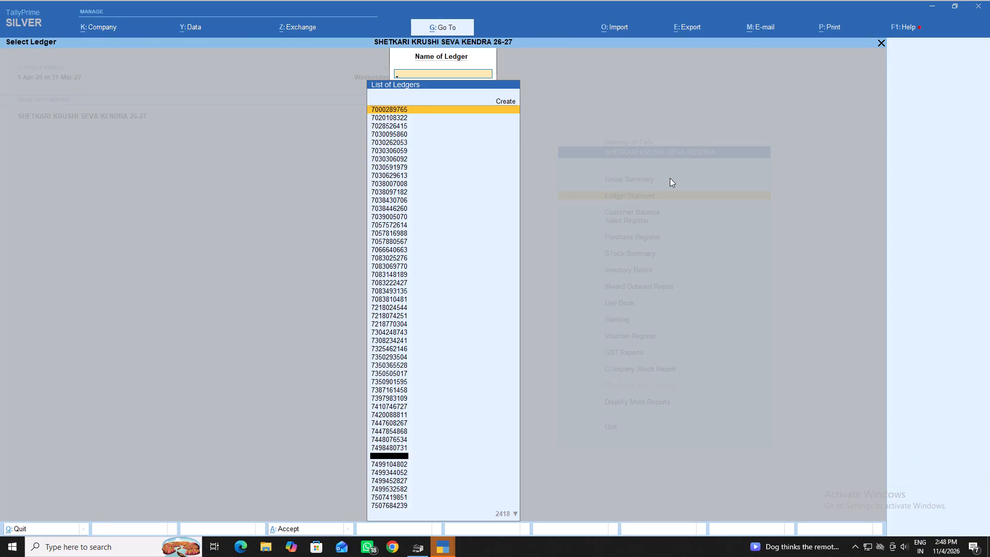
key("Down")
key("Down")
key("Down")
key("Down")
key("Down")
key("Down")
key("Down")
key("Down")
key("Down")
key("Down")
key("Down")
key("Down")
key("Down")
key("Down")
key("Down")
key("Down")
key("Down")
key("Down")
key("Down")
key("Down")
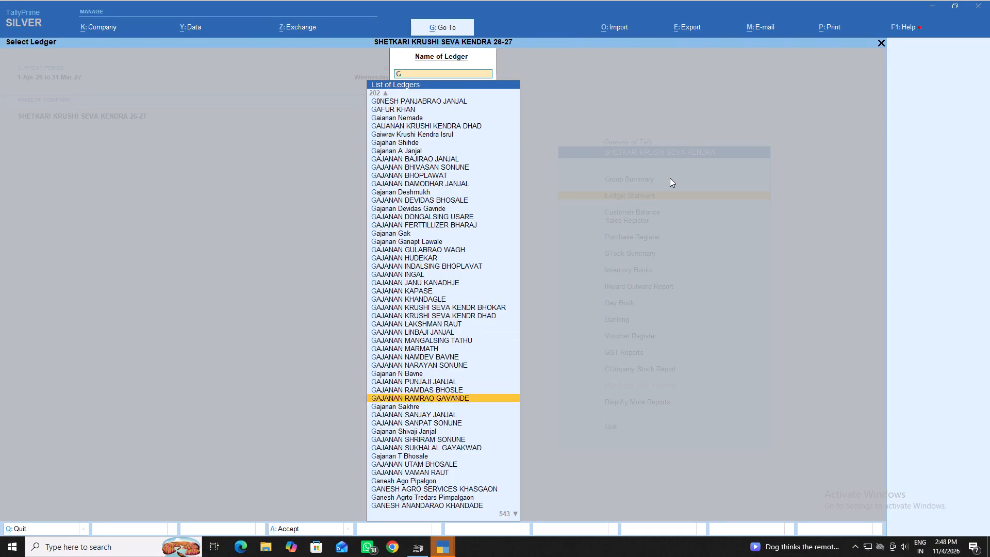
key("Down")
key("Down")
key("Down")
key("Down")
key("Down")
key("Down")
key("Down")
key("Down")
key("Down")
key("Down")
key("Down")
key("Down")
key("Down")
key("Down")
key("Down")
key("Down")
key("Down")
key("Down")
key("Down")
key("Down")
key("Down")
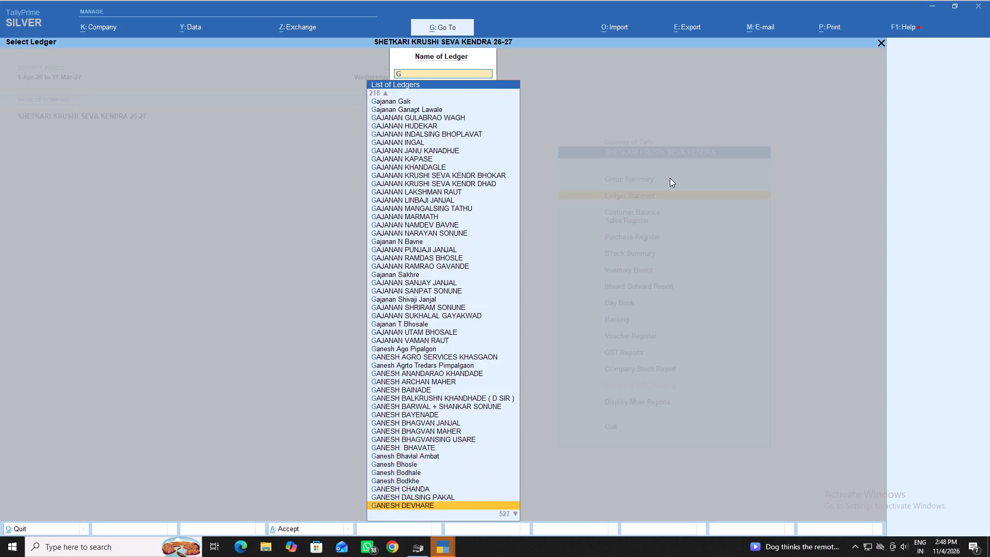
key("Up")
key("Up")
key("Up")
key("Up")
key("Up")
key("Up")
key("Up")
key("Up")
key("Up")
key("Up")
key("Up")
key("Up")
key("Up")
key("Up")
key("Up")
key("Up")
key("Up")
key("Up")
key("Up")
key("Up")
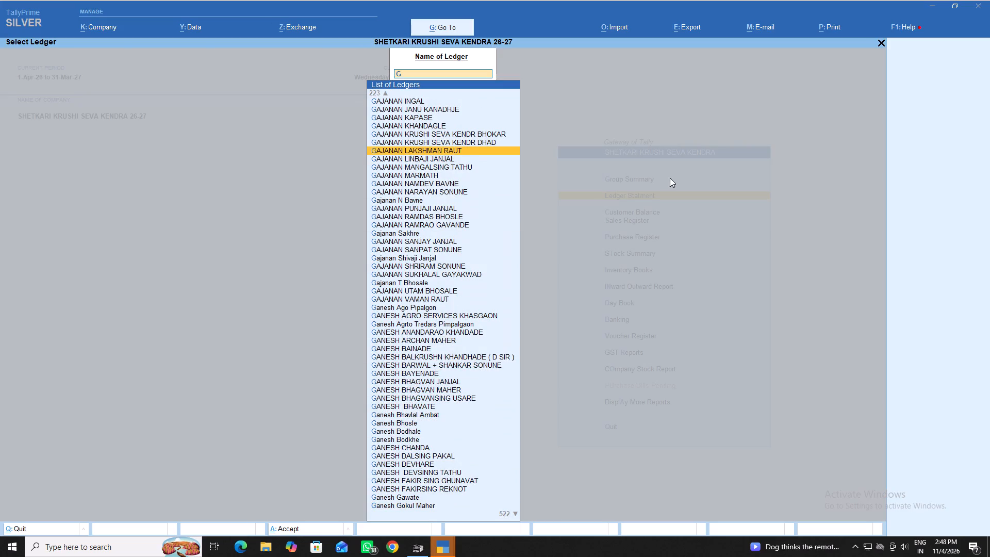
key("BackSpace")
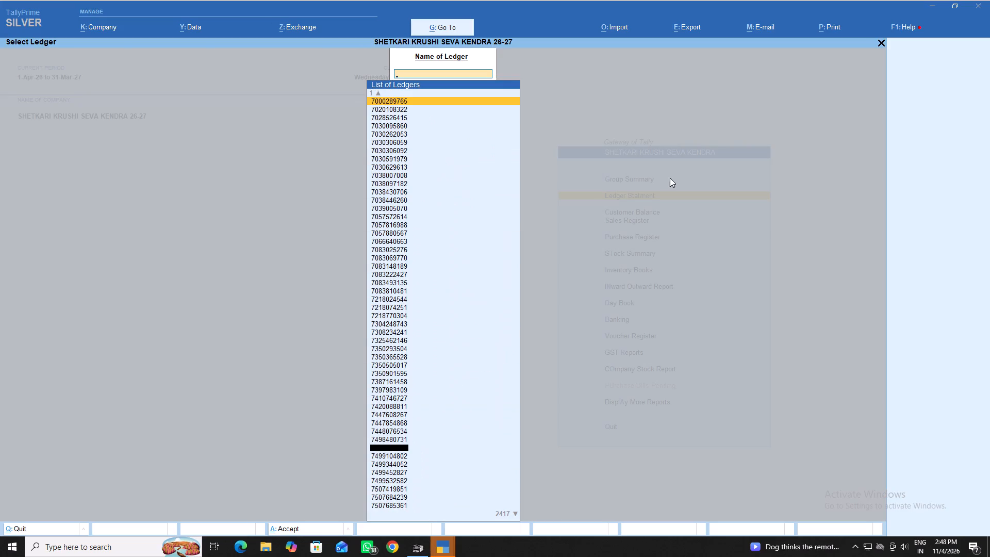
key("g")
key("a")
key("Down")
key("Down")
key("Down")
key("Down")
key("Down")
key("Down")
key("Down")
key("Down")
key("Down")
key("Down")
key("Down")
key("Down")
key("Down")
key("Down")
key("Down")
key("Down")
key("Down")
key("Down")
key("Down")
key("Down")
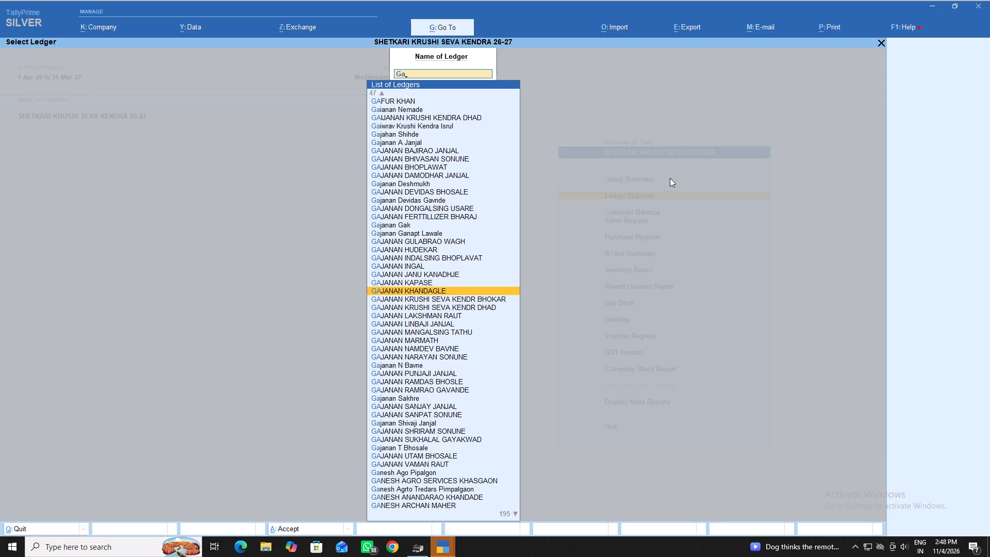
key("Down")
key("Down")
key("Down")
key("Down")
key("Down")
key("Down")
key("Down")
key("Down")
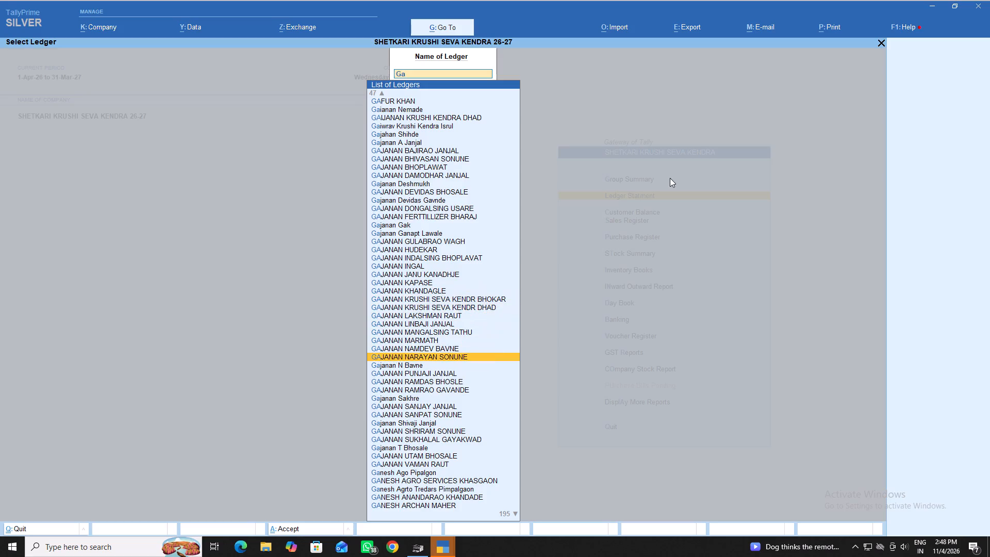
key("Down")
key("Down")
key("Down")
key("Down")
key("Down")
key("Down")
key("Down")
key("Down")
key("Return")
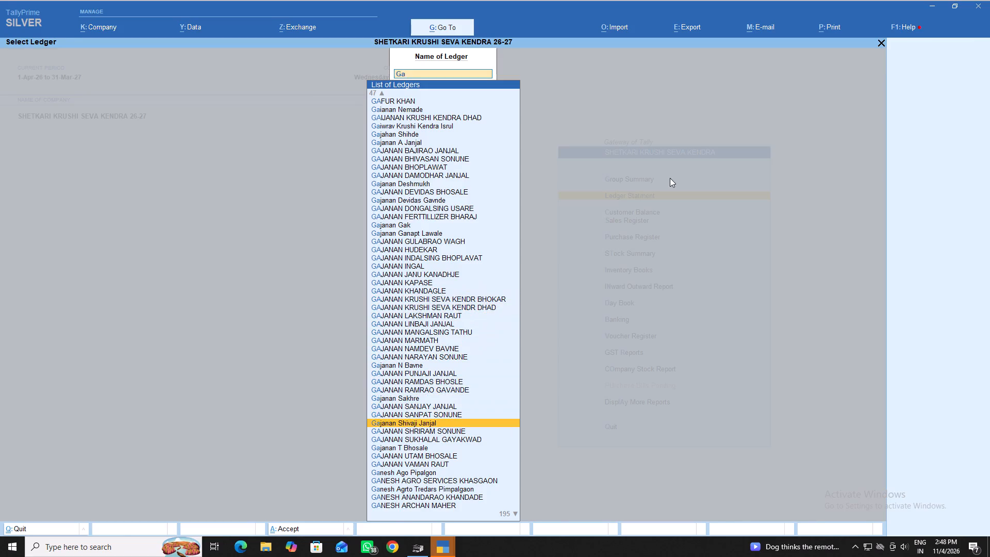
key("Return")
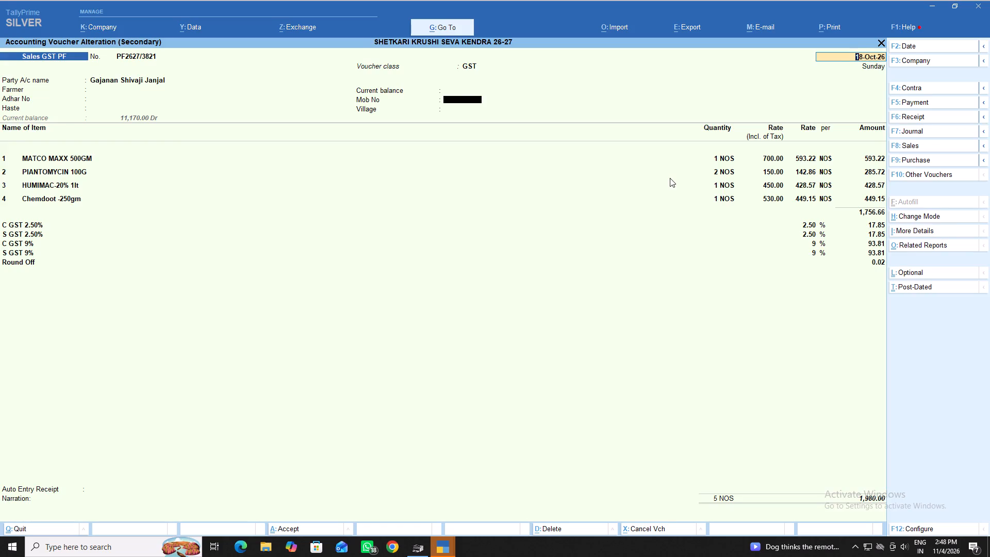
key("Escape")
key("Escape")
key("Escape")
key("Escape")
key("Escape")
key("Escape")
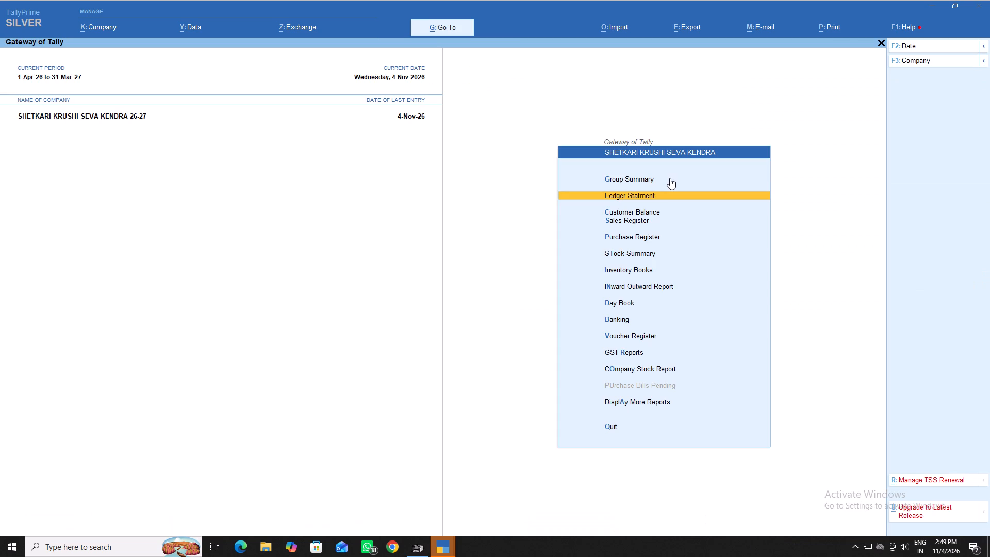
key("Escape")
Start a new Sales GST PF voucher with the GST voucher class.
key("Up")
key("Up")
key("Up")
key("Up")
key("Up")
key("Up")
key("Up")
key("Up")
key("Up")
key("Up")
key("Up")
key("Up")
key("Up")
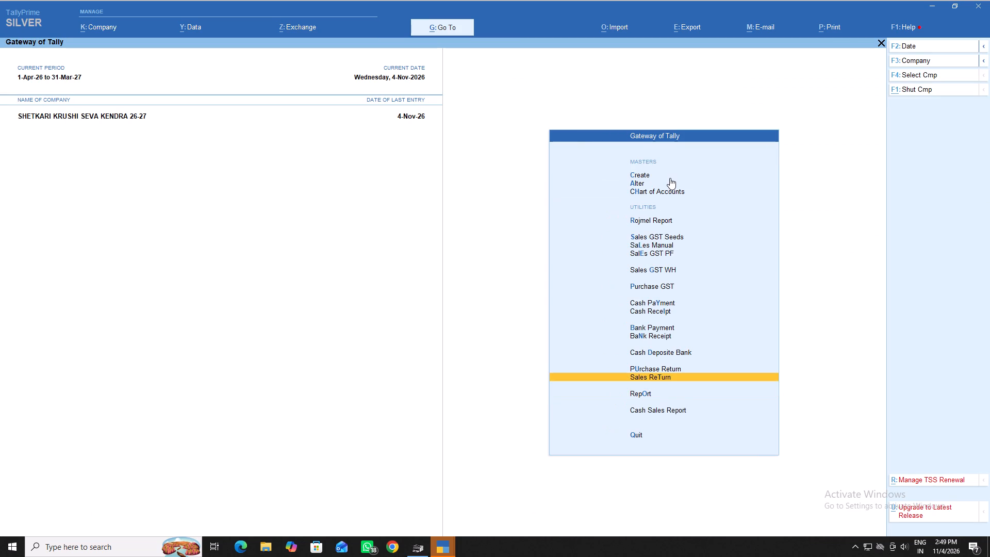
key("Down")
key("Down")
key("Down")
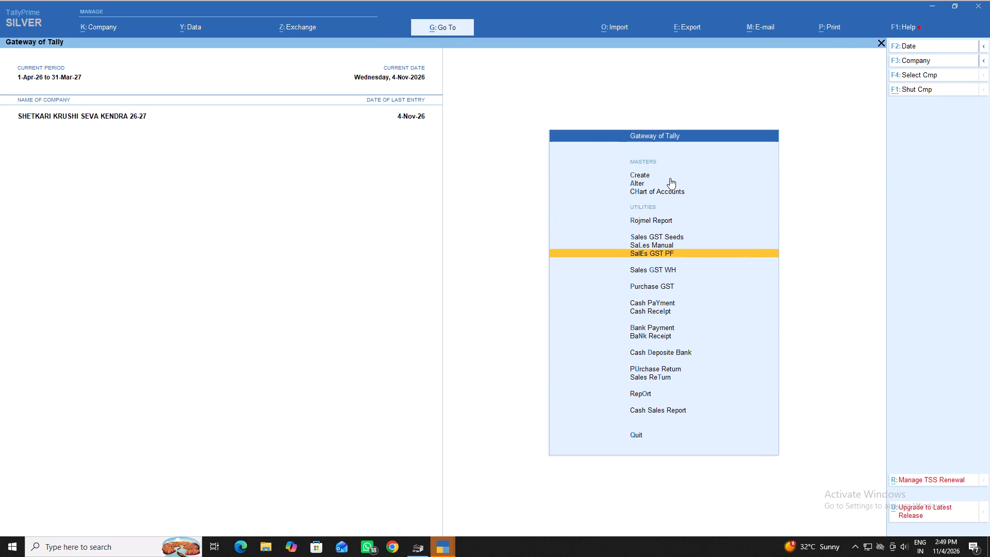
key("Return")
key("Return")
type("gan")
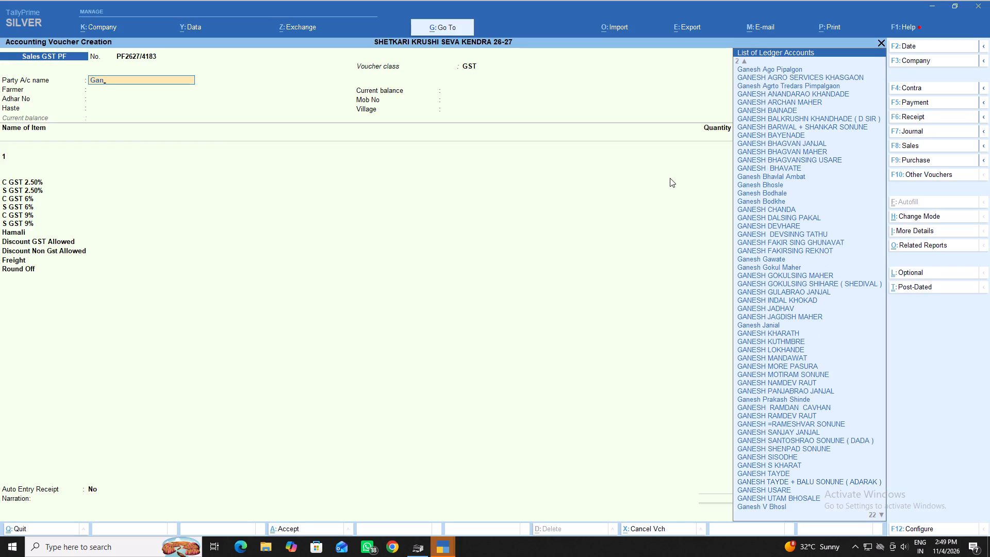
key("BackSpace")
key("Down")
key("Down")
key("Down")
key("Down")
key("Down")
key("Down")
key("Down")
key("Down")
key("Down")
key("Down")
key("Down")
key("Down")
key("Down")
key("Down")
key("Down")
key("Down")
key("Down")
key("Down")
key("Down")
key("Down")
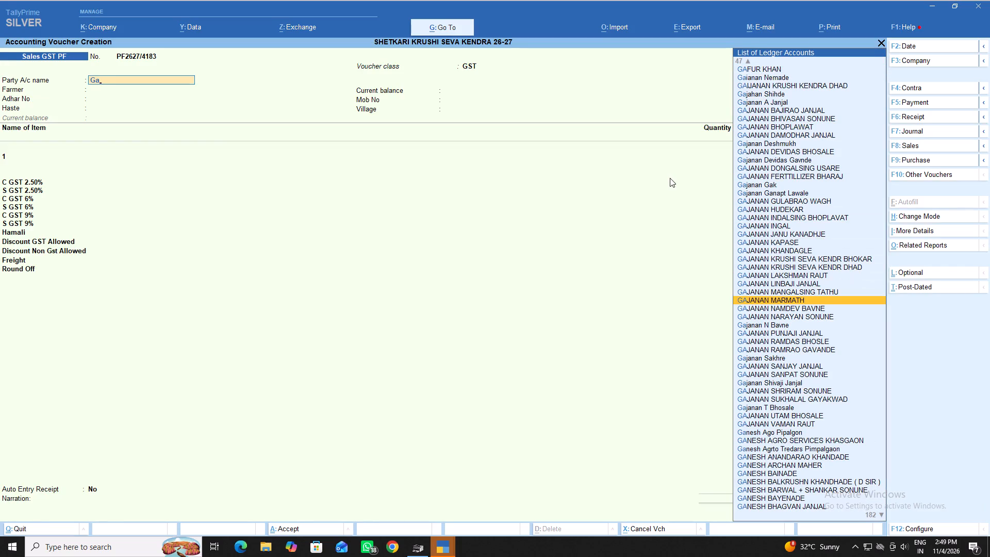
key("Down")
key("Down")
key("Down")
key("Down")
key("Down")
key("Down")
key("Down")
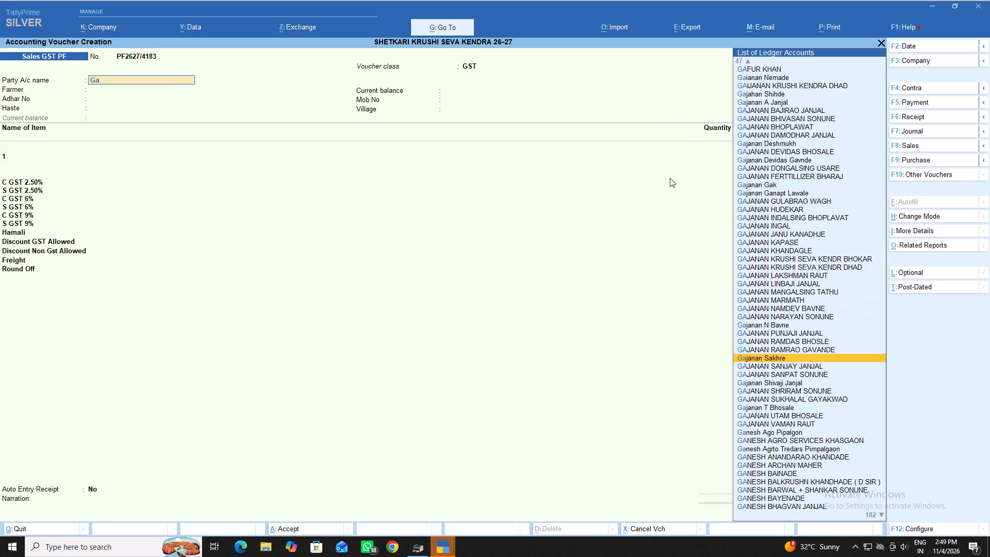
key("Down")
key("Down")
key("Down")
key("Return")
key("Return")
key("Return")
key("Return")
key("Return")
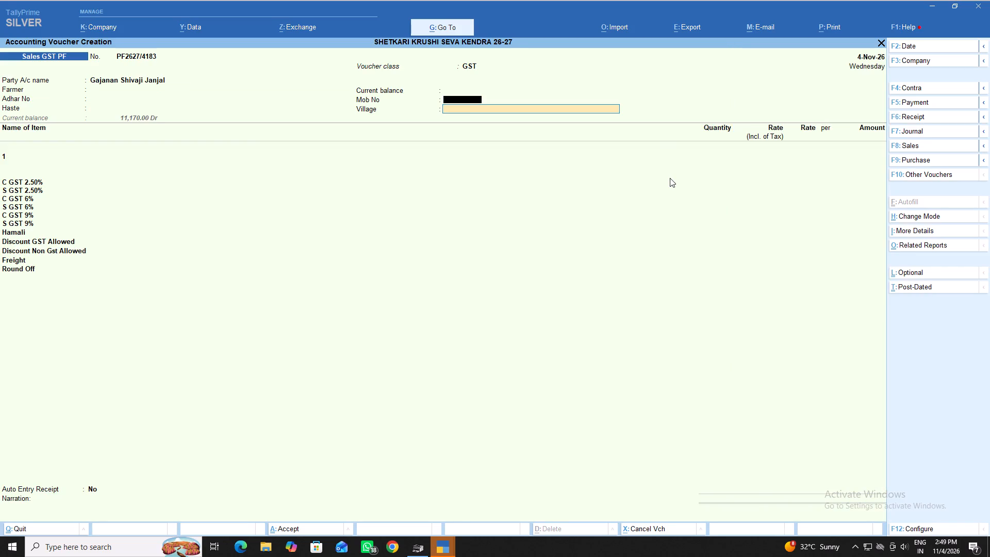
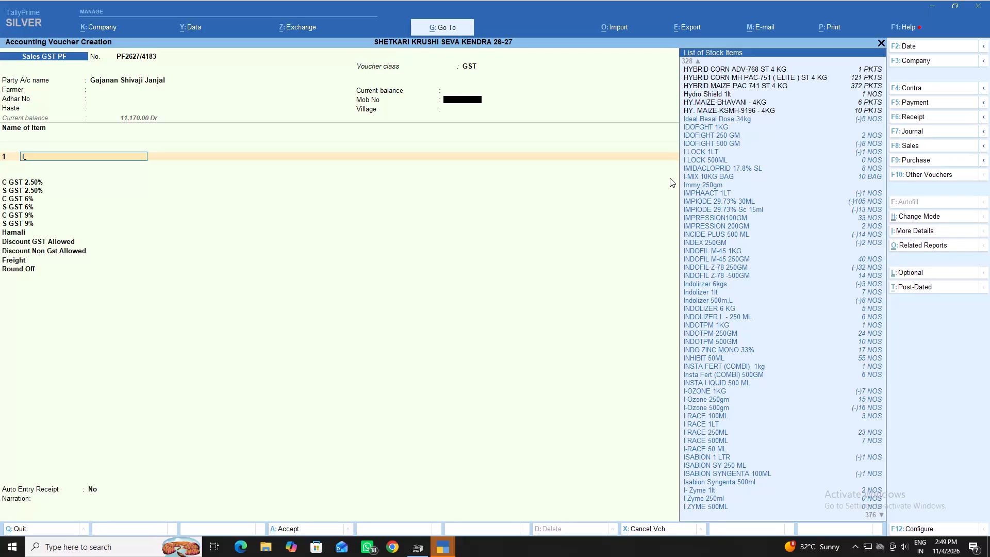
Add INDOTPM-250GM as the first item with quantity 1 NOS and a tax-inclusive rate of 350.
key("n")
key("d")
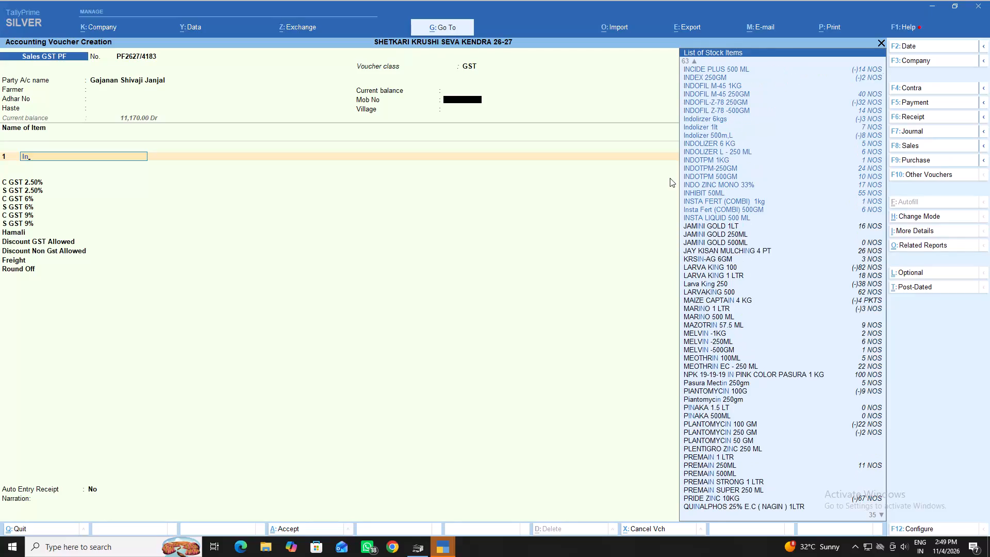
key("Down")
key("Down")
key("Down")
key("Down")
key("Down")
key("Down")
key("Down")
key("Down")
key("Down")
key("Down")
key("Down")
key("Down")
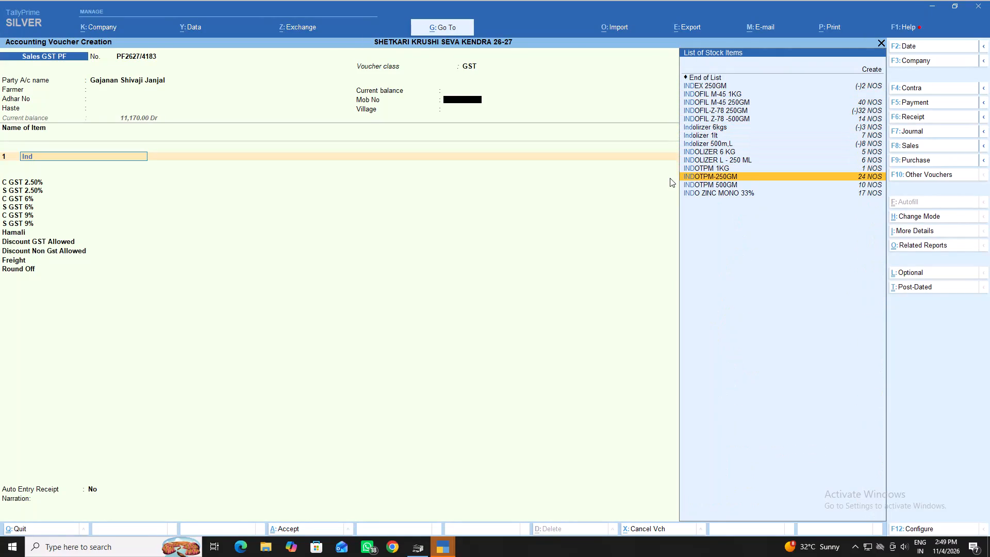
key("Return")
key("Down")
key("Return")
key("1")
key("Return")
type("350")
key("Return")
key("Return")
key("Return")
key("Return")
key("Return")
key("Return")
key("Return")
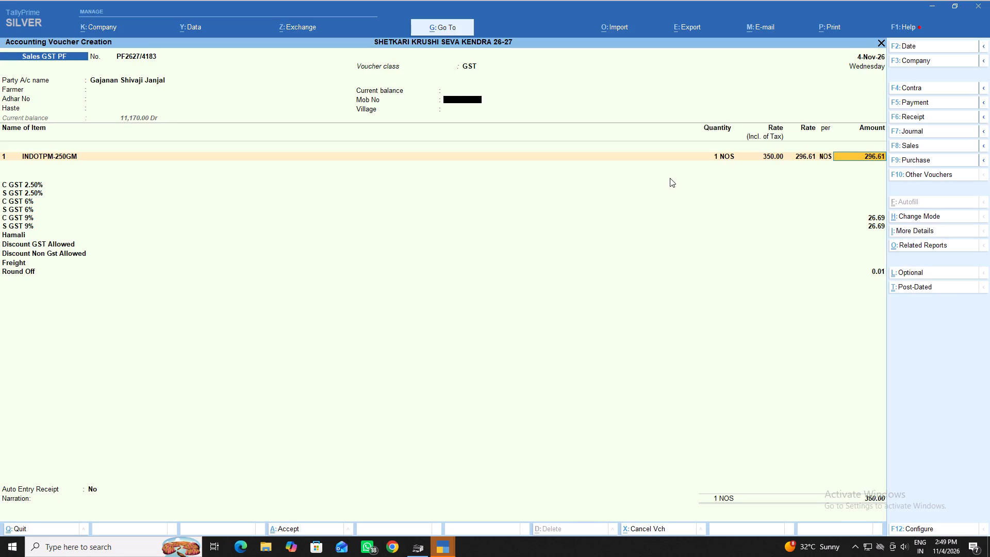
key("Return")
Add IDOFIGHT 250 GM as the second item from batch Ias/064/a, quantity 1 NOS, at a tax-inclusive rate of 450.
type("id")
key("Down")
key("Down")
key("Down")
key("Return")
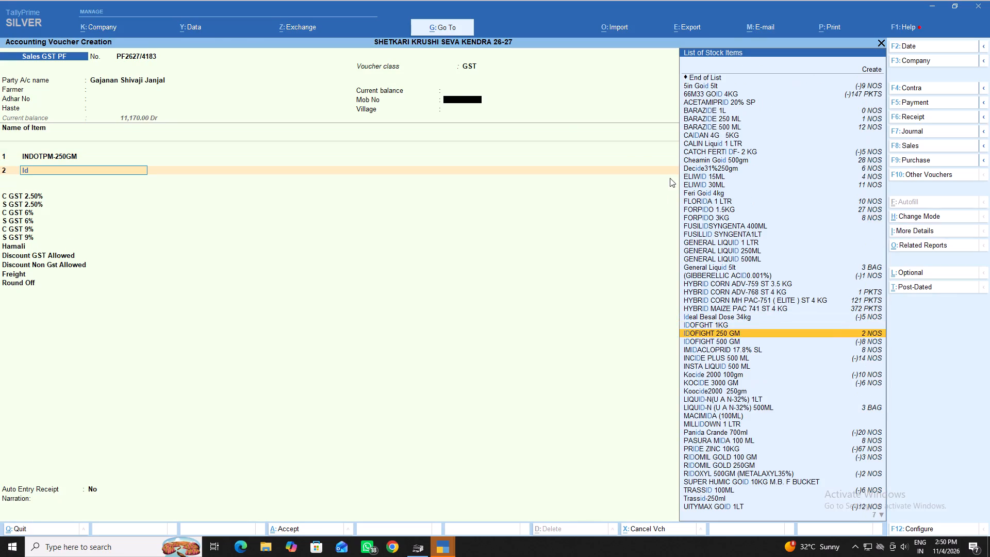
key("Down")
key("Down")
key("Return")
key("1")
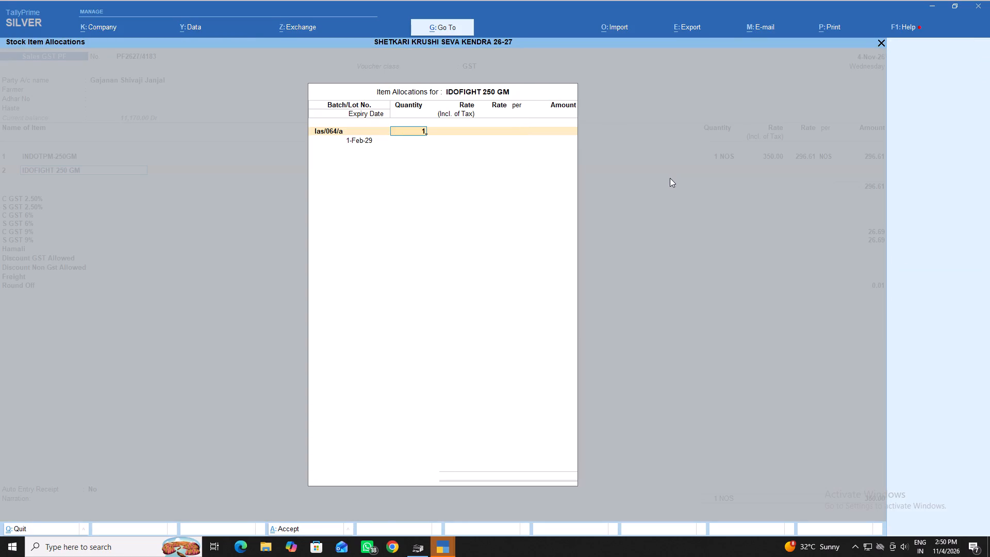
key("Return")
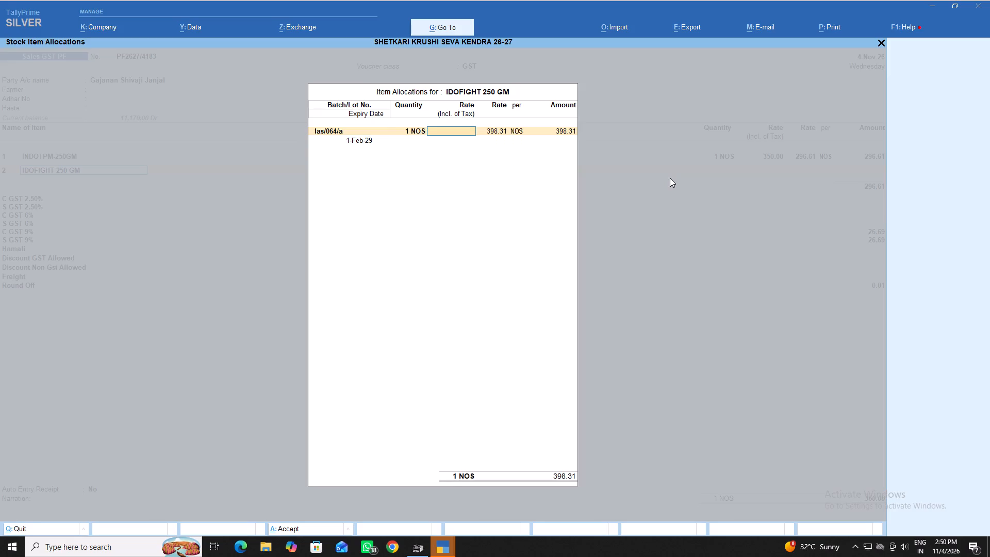
key("4")
type("50")
key("Return")
key("Return")
key("Return")
key("Return")
key("Return")
key("Return")
key("Return")
key("Return")
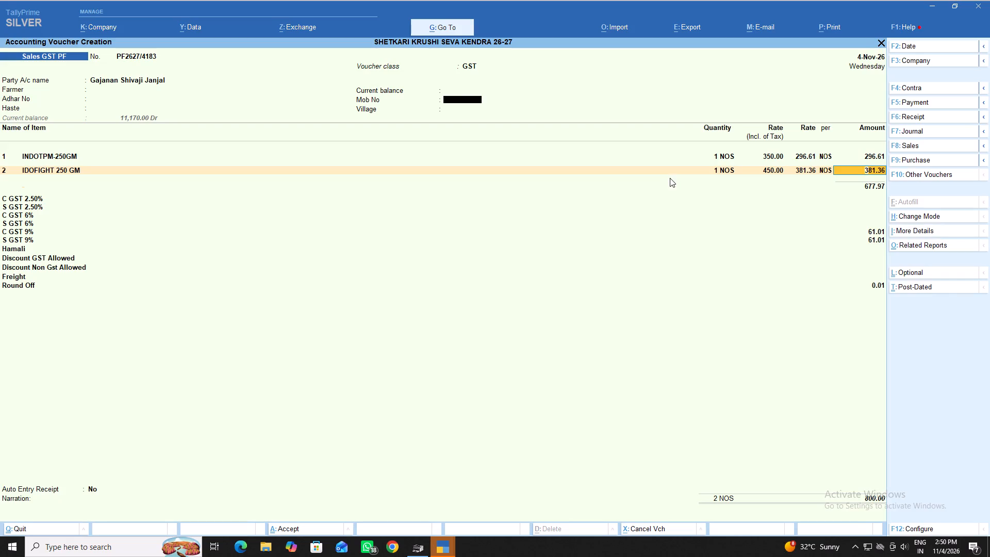
Add CORAKING 150ML as the third item with quantity 1 NOS and a tax-inclusive rate of 500.
type("cor")
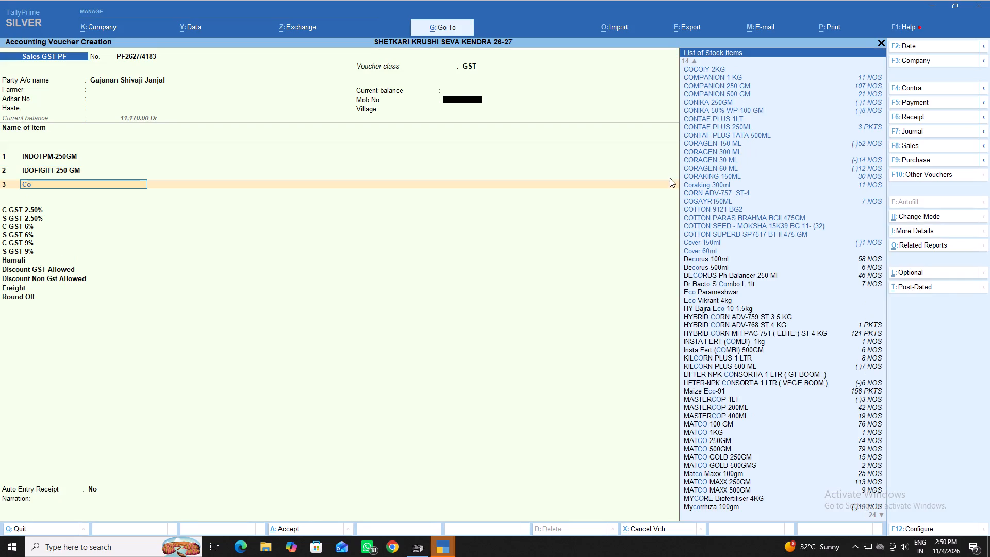
key("Down")
key("Down")
key("Down")
key("Down")
key("Down")
key("Return")
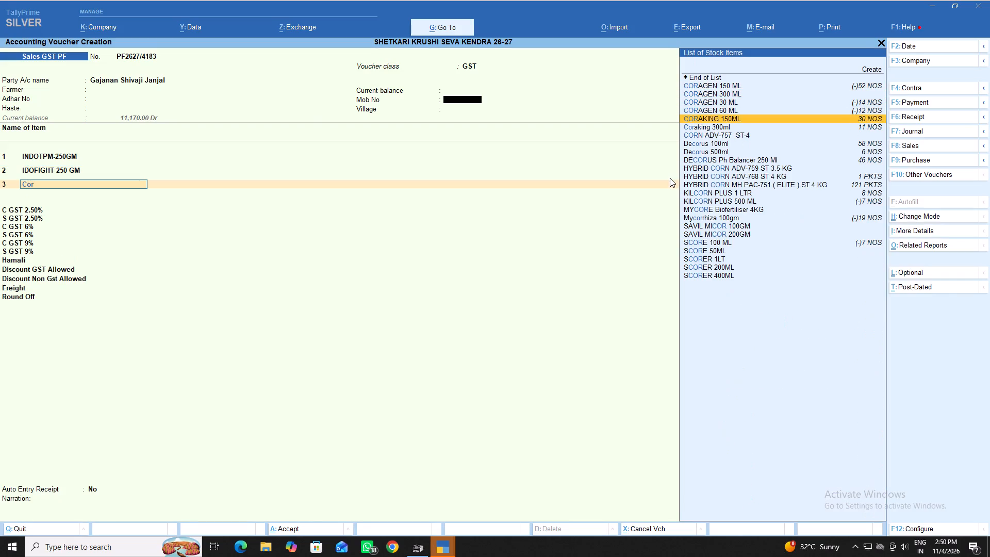
key("Return")
key("1")
key("Return")
type("500")
key("Return")
key("Return")
key("Return")
key("Return")
key("Return")
key("Return")
key("Return")
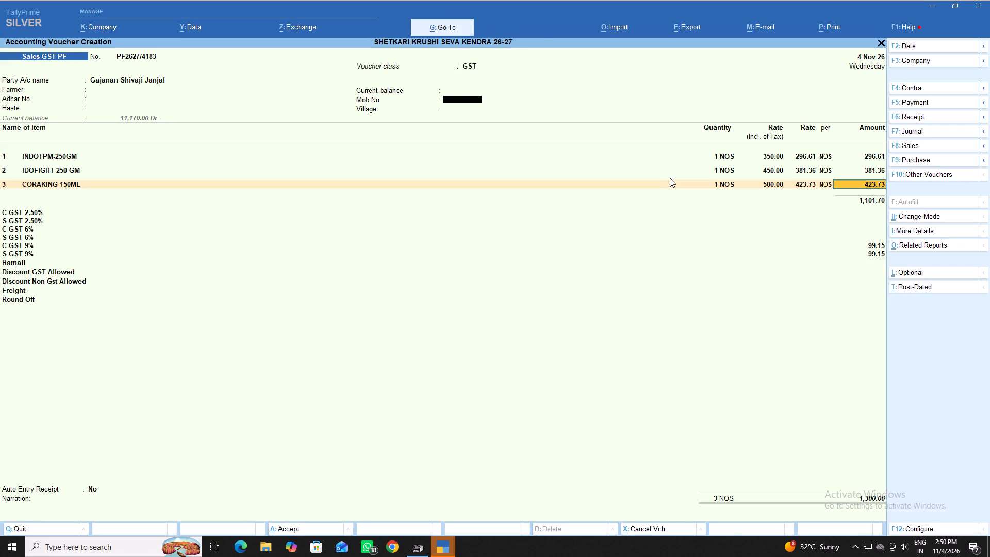
key("Return")
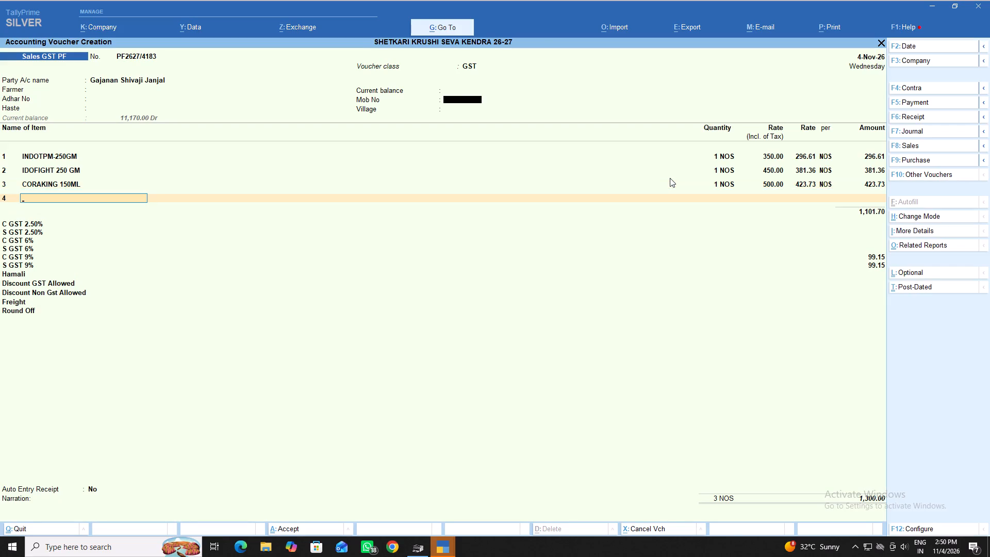
Add CROP KING 250 GM as the fourth item from batch Ck 2519, quantity 1 NOS, at a tax-inclusive rate of 600.
key("c")
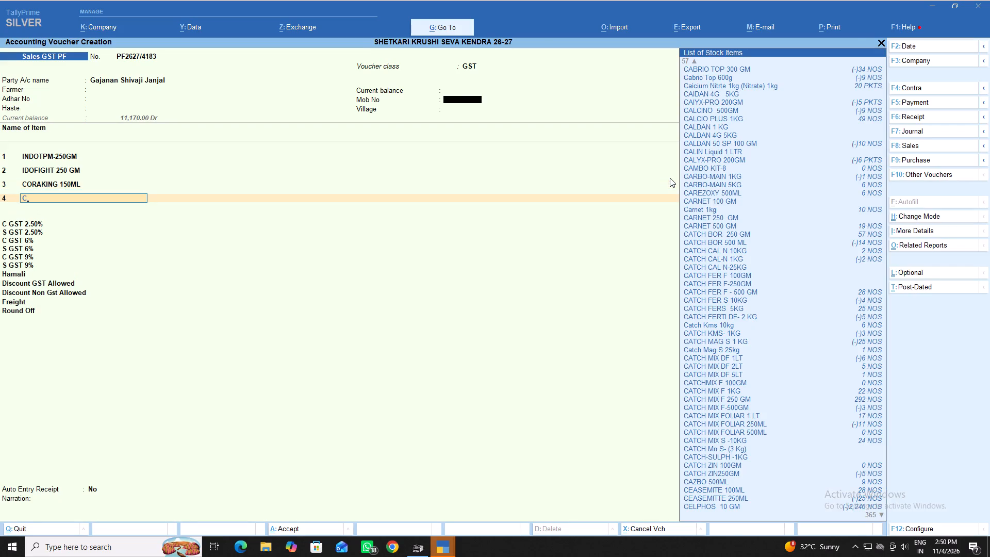
type("ro")
key("Down")
key("Down")
key("Down")
key("Down")
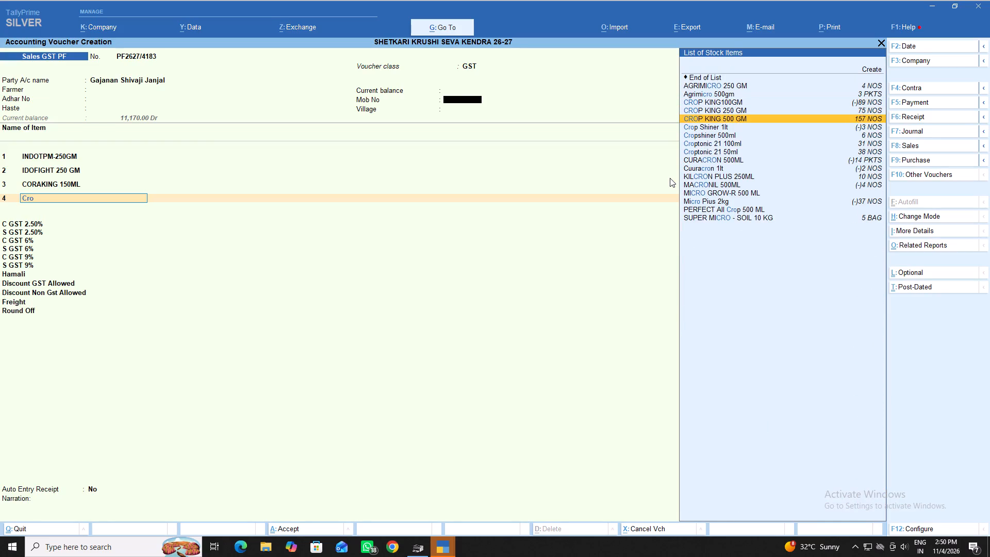
key("Up")
key("Up")
key("Return")
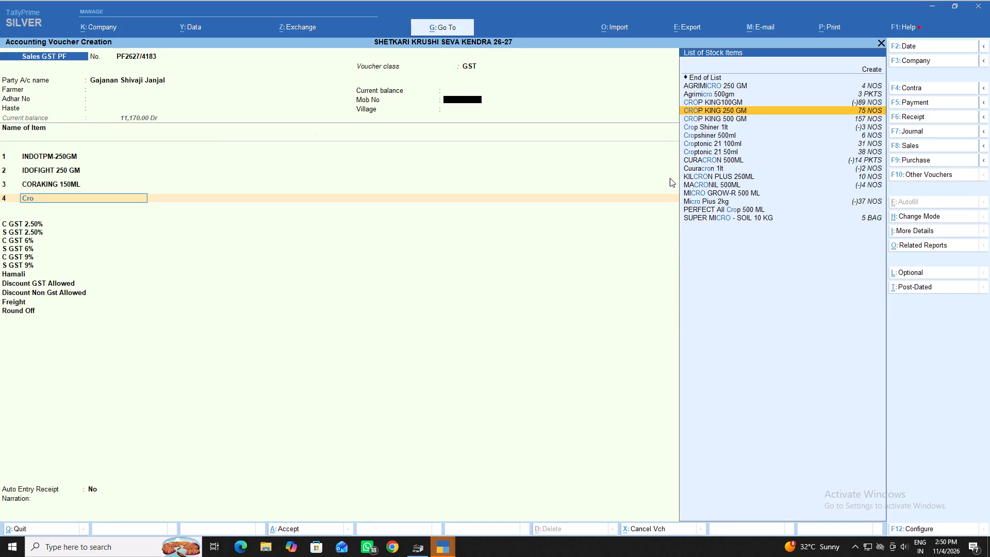
key("Down")
key("Down")
key("Return")
key("1")
key("Return")
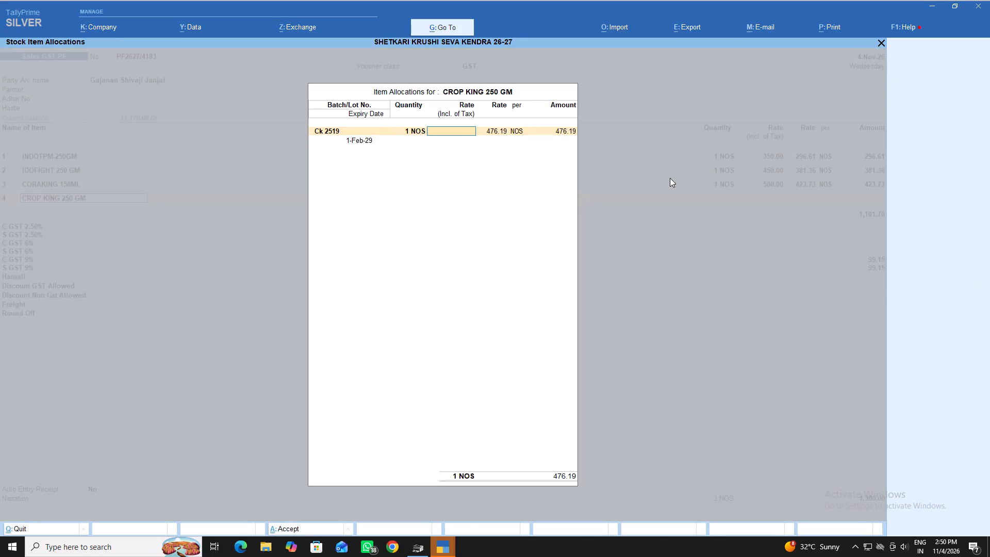
type("600")
key("Return")
key("Return")
key("Return")
key("Return")
key("Return")
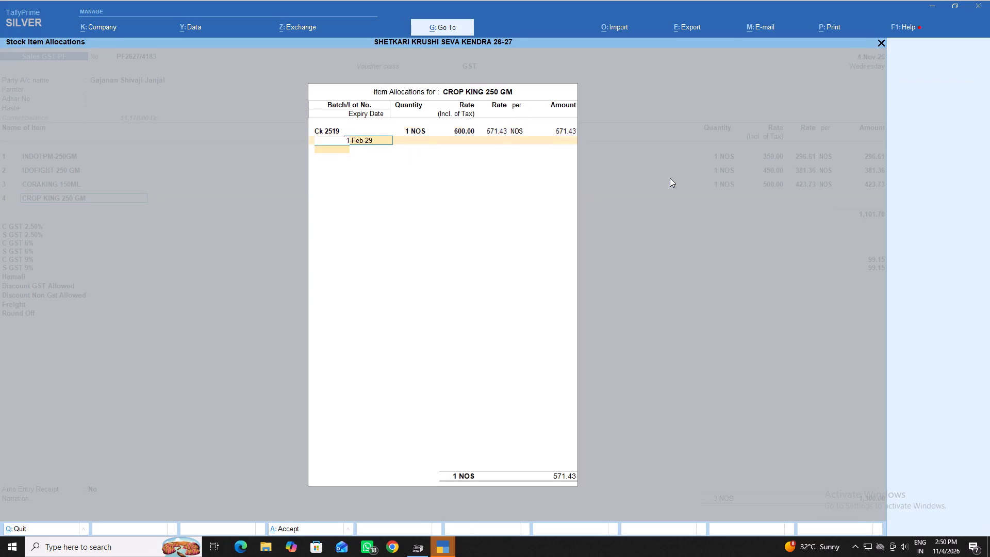
key("Return")
key("Return")
key("Return")
Add O2 - 1 GRAM as the fifth item from batch Fo2520, quantity 1 NOS, at a tax-inclusive rate of 380.
key("o")
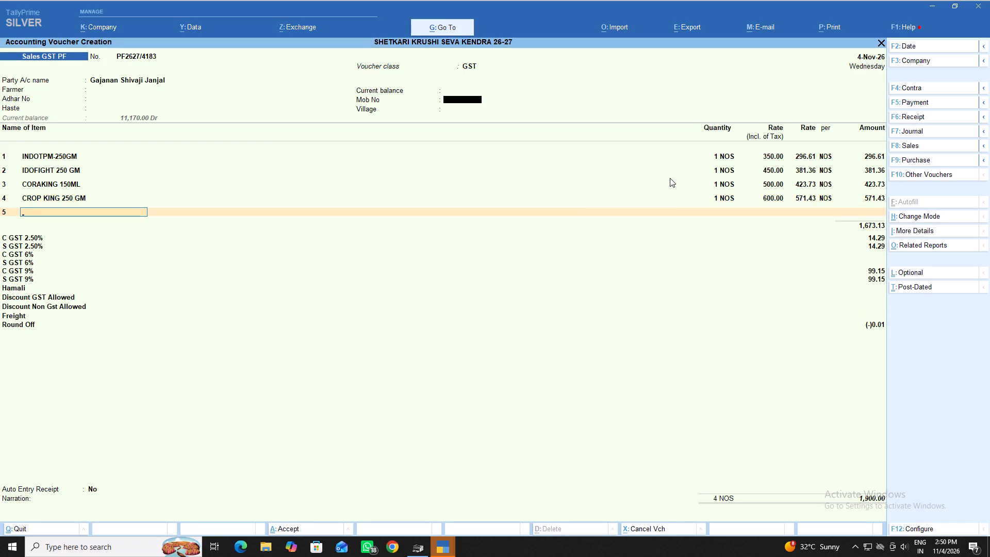
key("2")
key("Return")
key("Down")
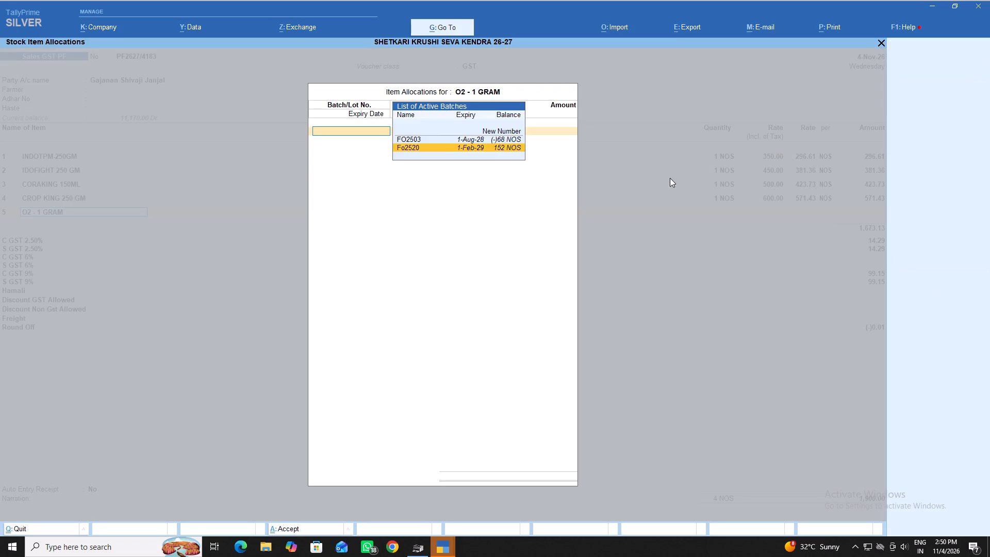
key("Return")
key("1")
key("Return")
type("380")
key("Return")
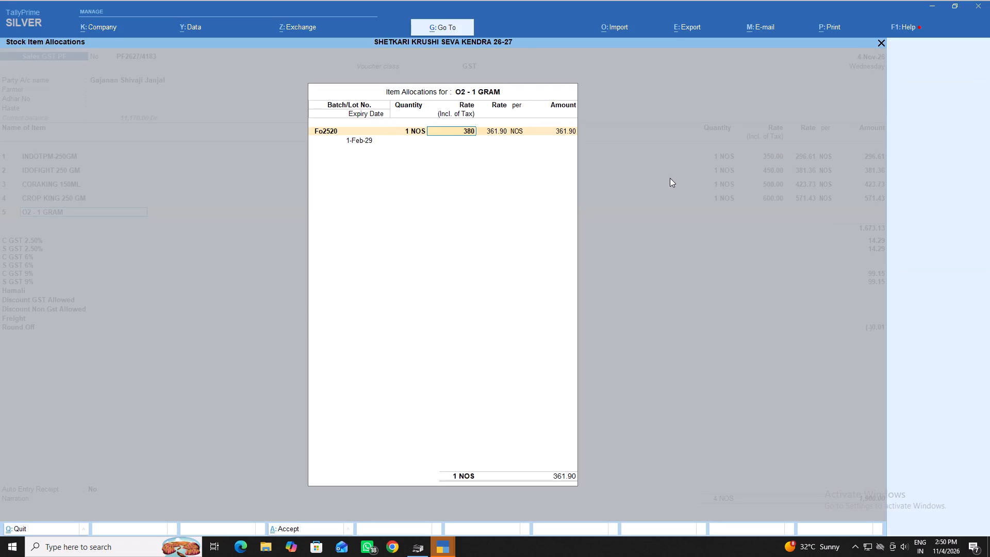
key("Return")
key("Return")
key("Return")
key("Return")
key("Return")
key("Return")
key("Return")
End the item list and accept the GST, Hamali and discount lines at their defaults to complete the voucher.
key("Return")
key("Return")
key("Return")
key("Return")
key("Return")
key("Return")
key("Return")
key("Return")
key("Return")
key("Return")
key("Return")
key("Return")
key("Return")
key("Return")
key("Return")
key("Return")
key("Return")
key("Return")
key("Return")
key("Return")
key("Return")
key("Return")
key("Return")
key("Return")
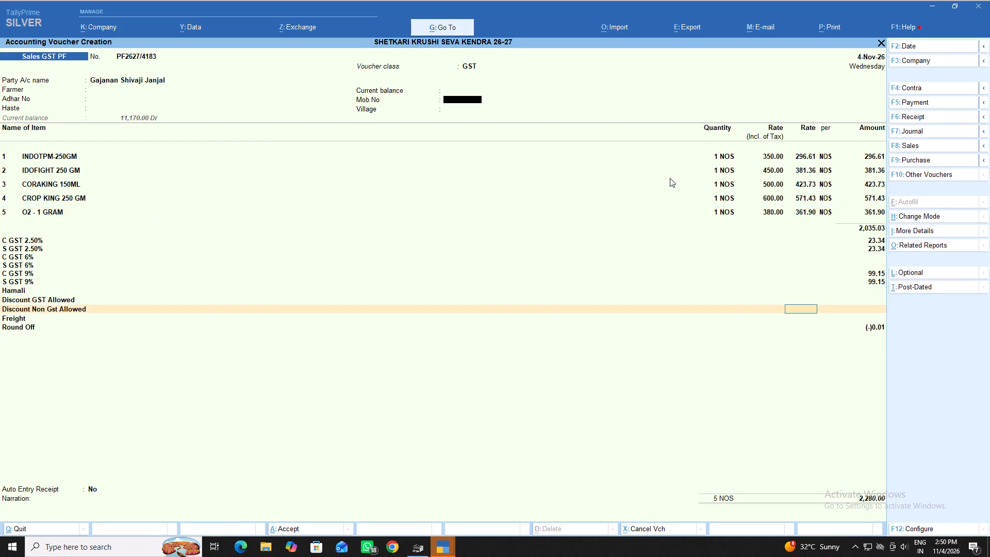
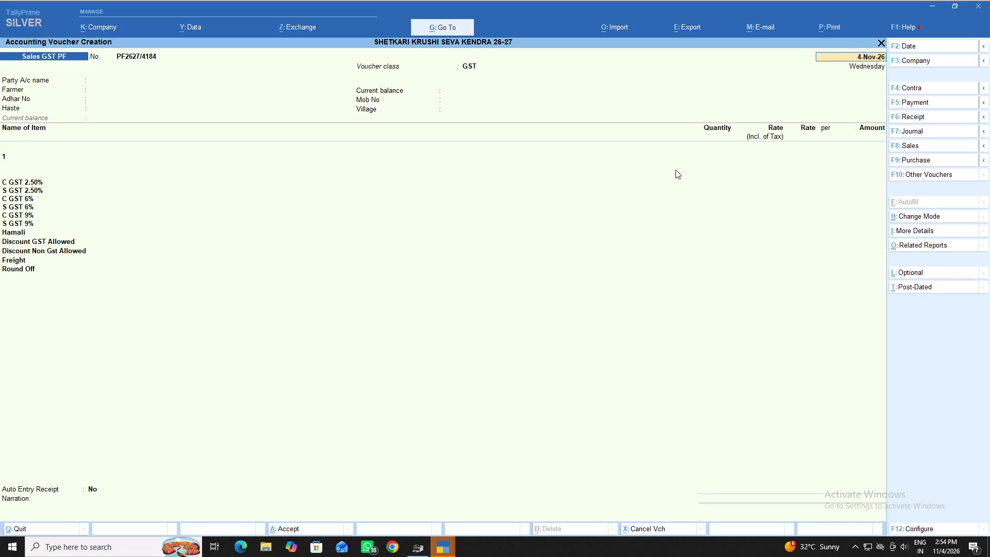
key("Return")
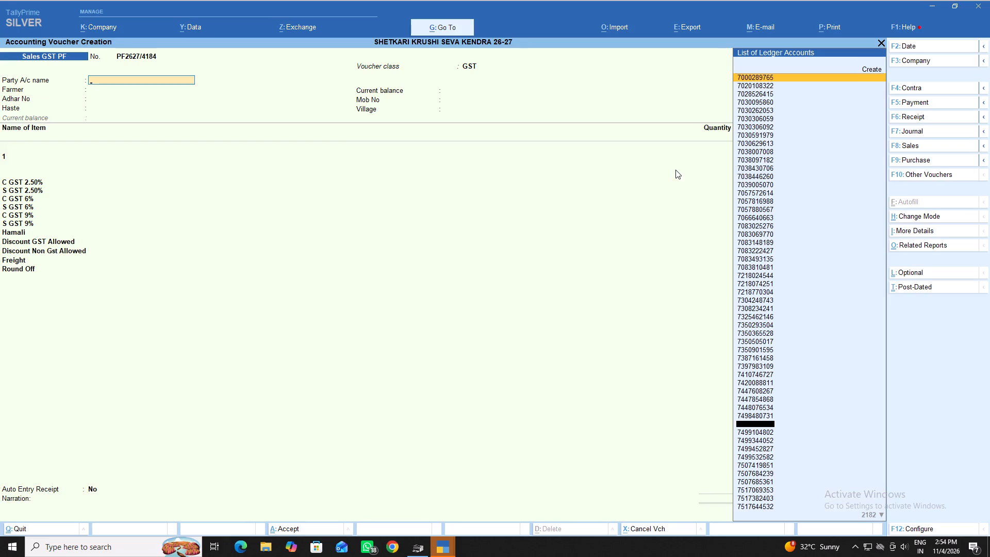
type("pr")
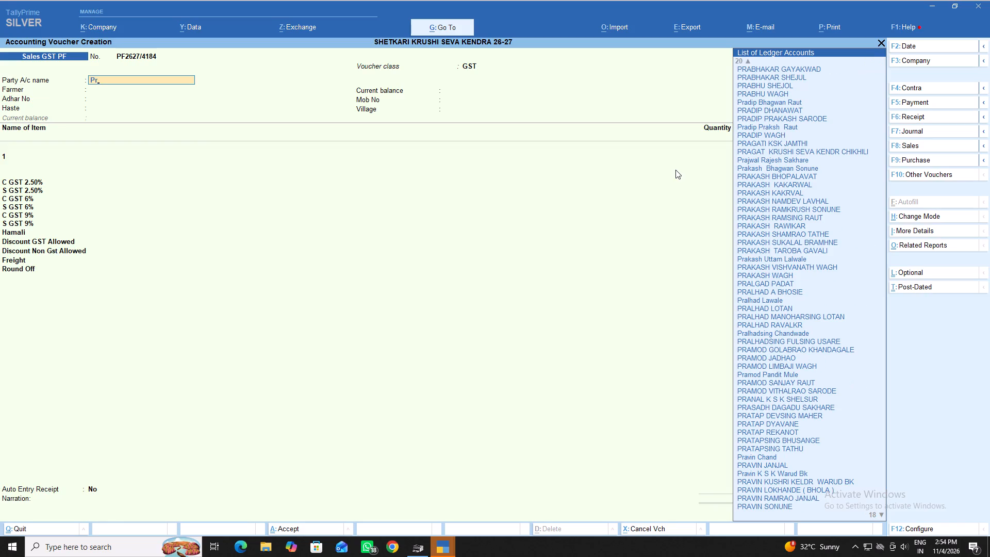
key("Down")
key("Down")
key("Down")
key("Down")
key("Down")
key("Down")
key("Down")
key("Down")
key("Down")
key("Down")
key("Down")
key("Down")
key("Down")
key("Down")
key("Down")
key("Down")
key("Down")
key("Down")
key("Down")
key("Down")
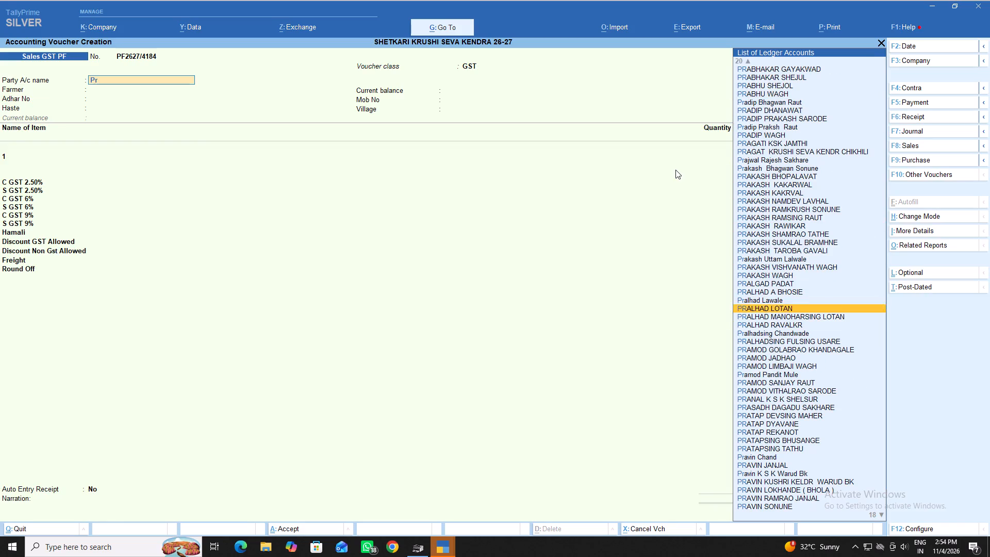
key("Up")
key("Up")
key("Return")
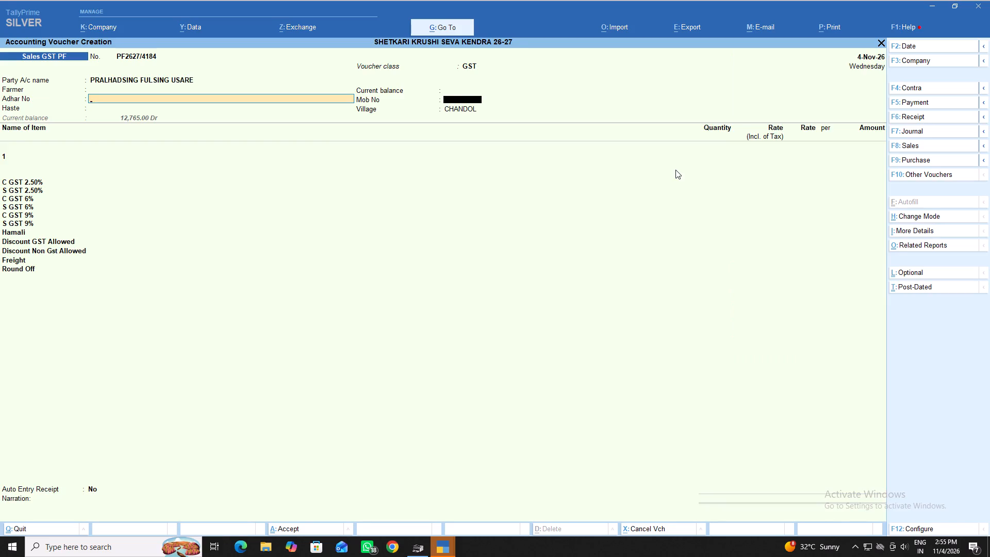
key("Return")
key("Return")
key("Return")
key("Return")
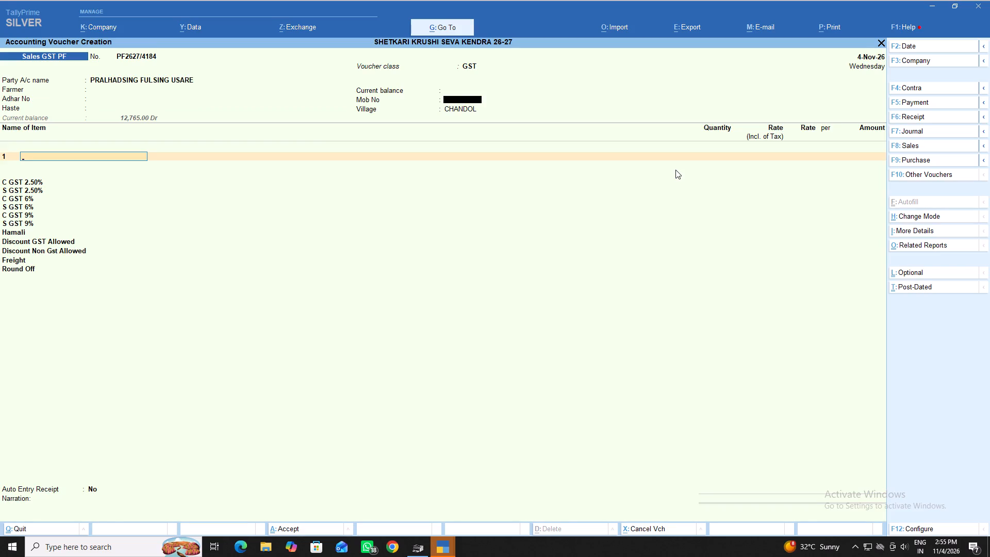
Add COMPANION 1 KG as the first item from batch CNCM-985, quantity 1 NOS, at a tax-inclusive rate of 650.
type("com")
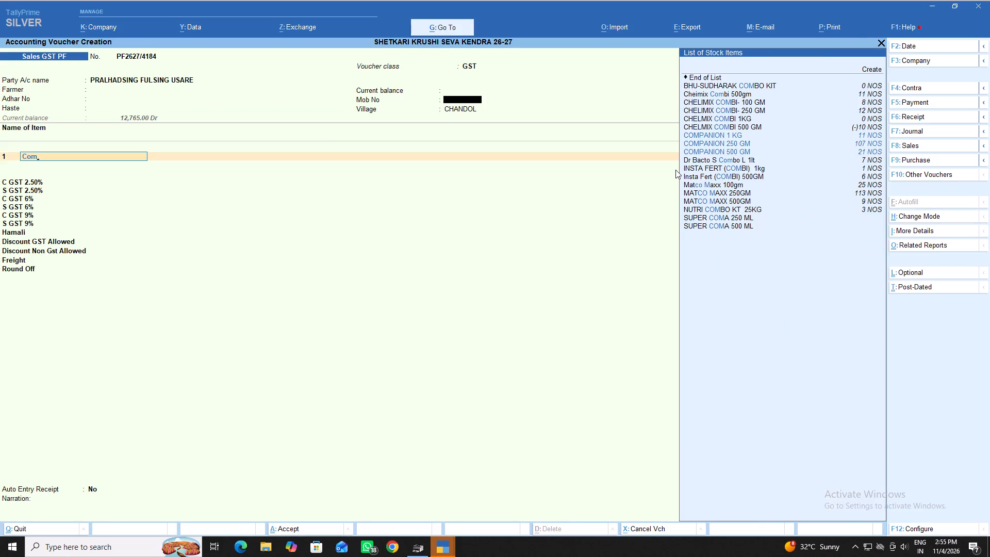
key("Down")
key("Down")
key("Up")
key("Return")
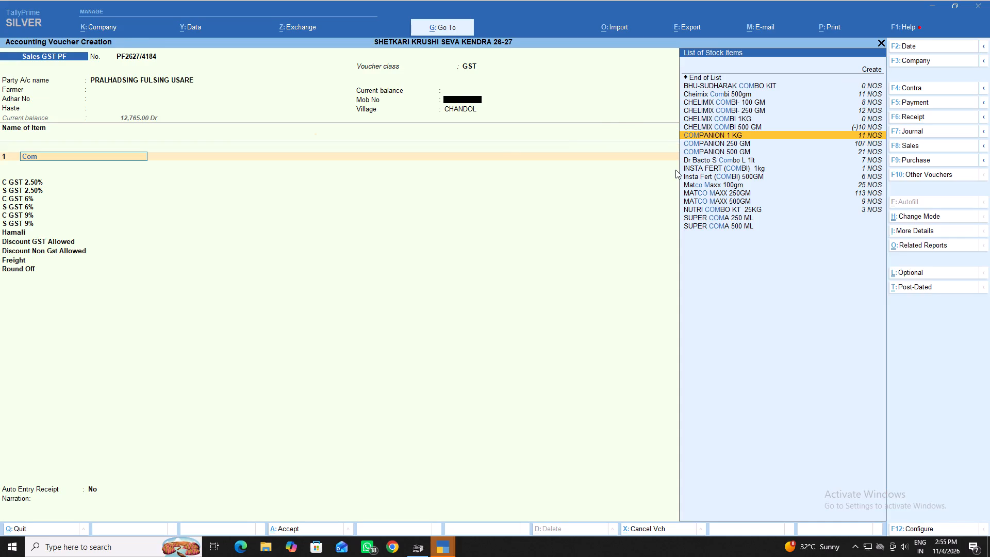
key("Down")
key("Return")
key("1")
key("Return")
type("650")
key("Return")
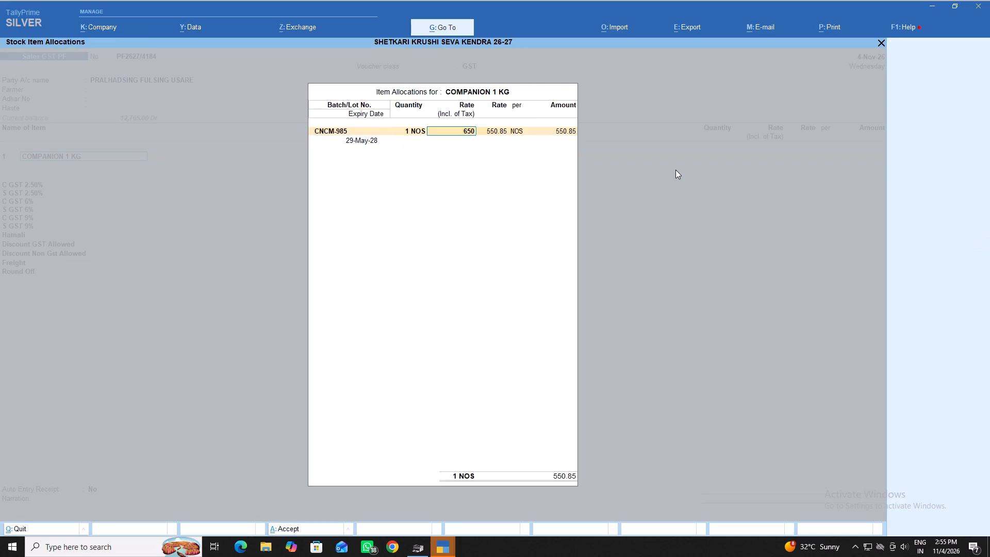
key("Return")
key("Return")
key("Return")
key("Return")
key("Return")
key("Return")
key("Return")
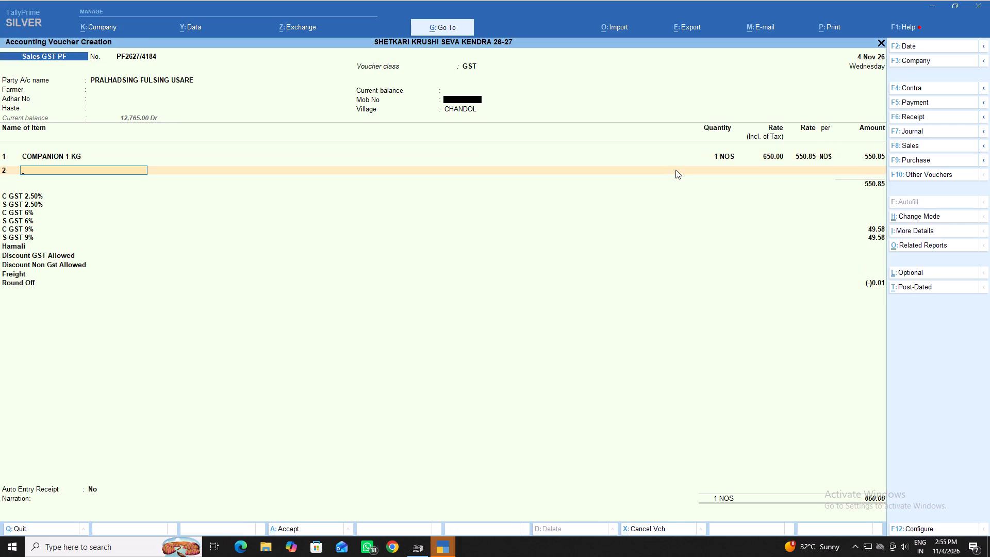
Add TRITON 12;61;00 1KG as the second item from batch 12210, quantity 2 NOS, at a tax-inclusive rate of 170.
type("1.")
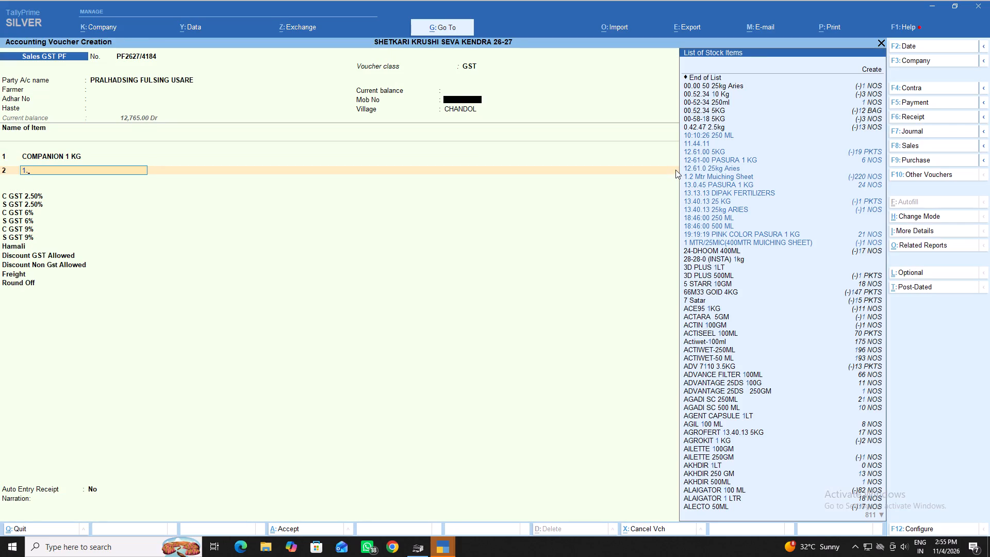
key("BackSpace")
key("BackSpace")
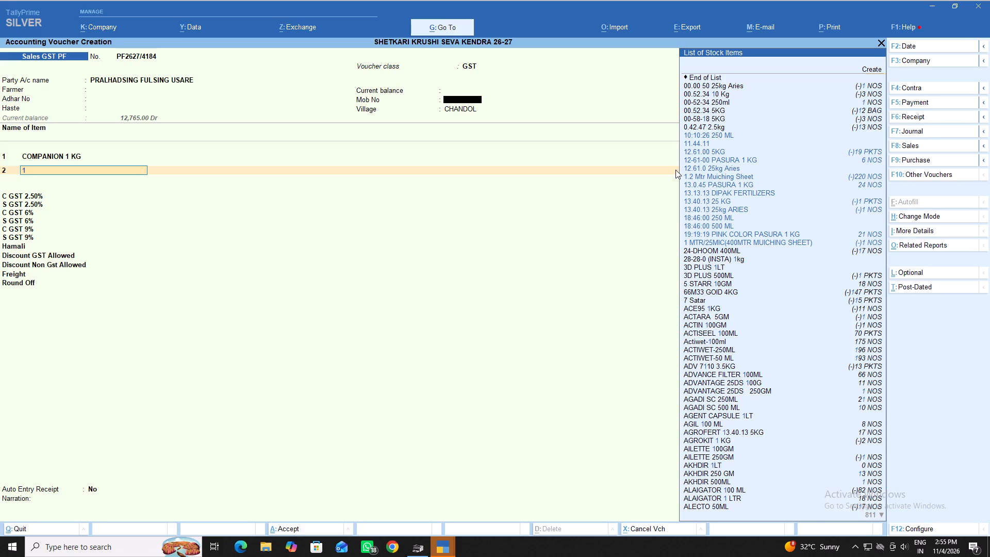
type("1.")
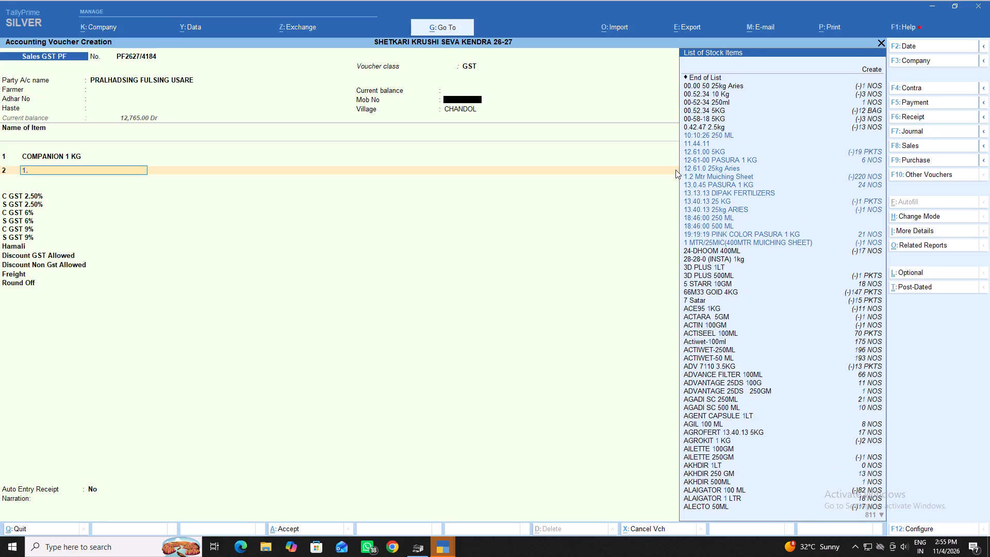
key("BackSpace")
type("12.61")
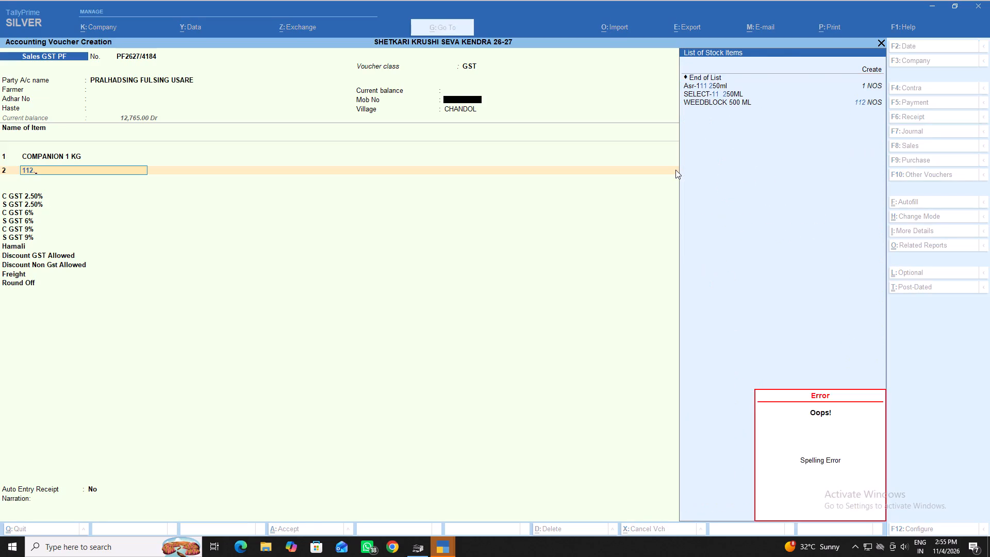
key("BackSpace")
key("BackSpace")
key("BackSpace")
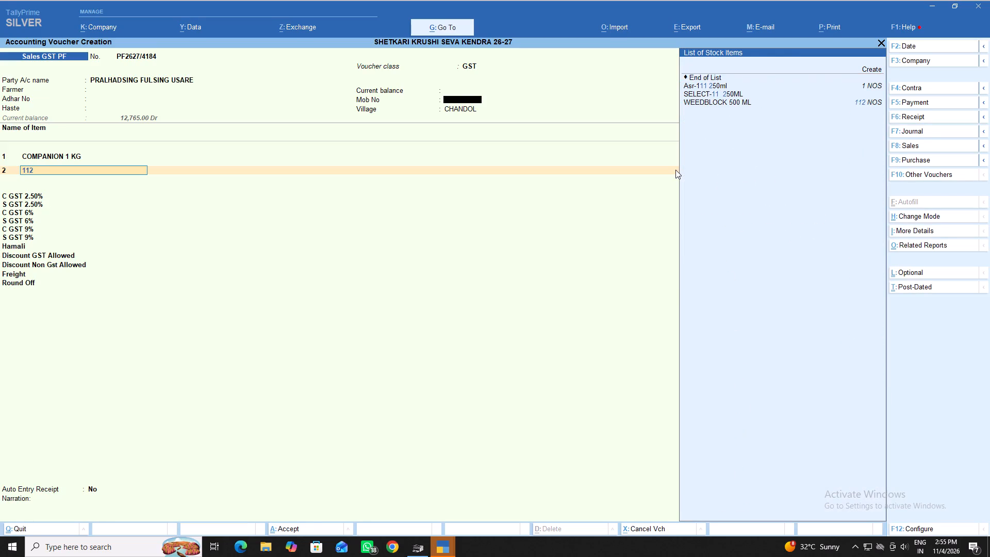
key("BackSpace")
type("2.61")
key("Down")
key("Down")
key("Down")
key("Down")
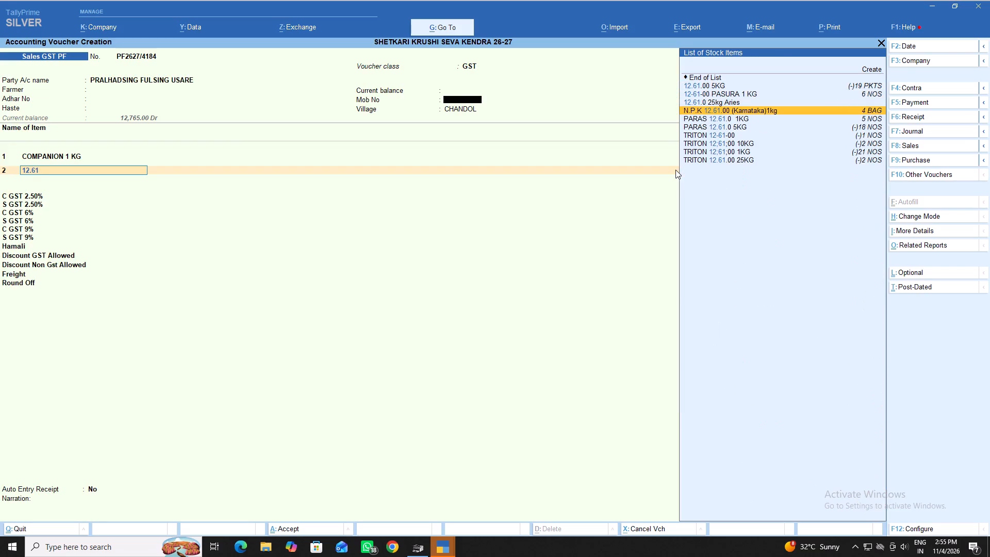
key("Down")
key("Down")
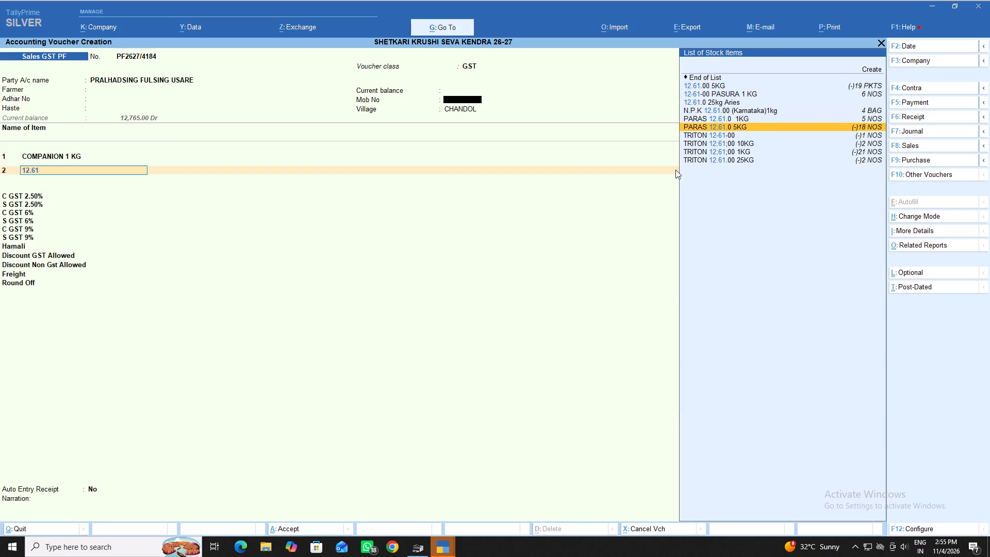
key("Down")
key("Down")
key("Down")
key("Down")
key("Up")
key("Return")
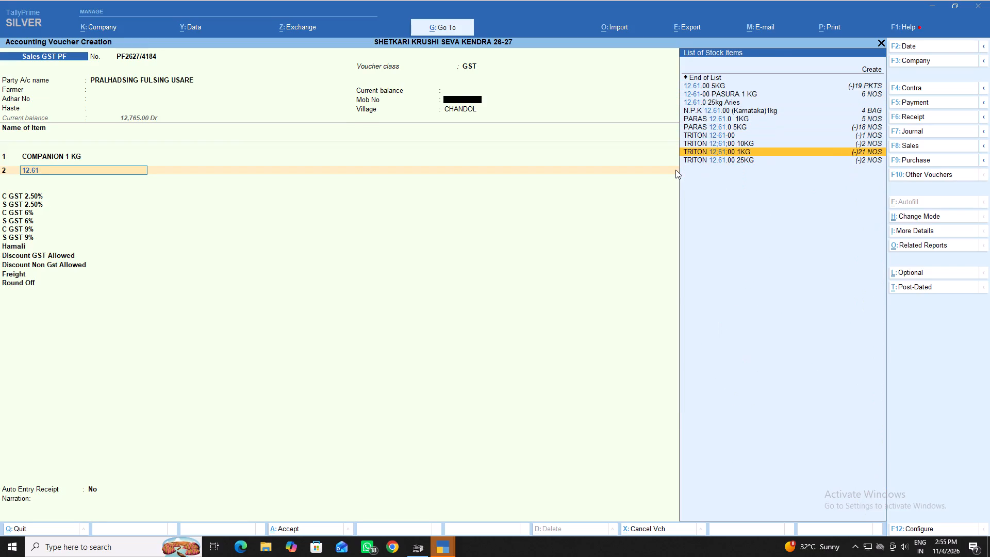
key("Return")
key("2")
key("Return")
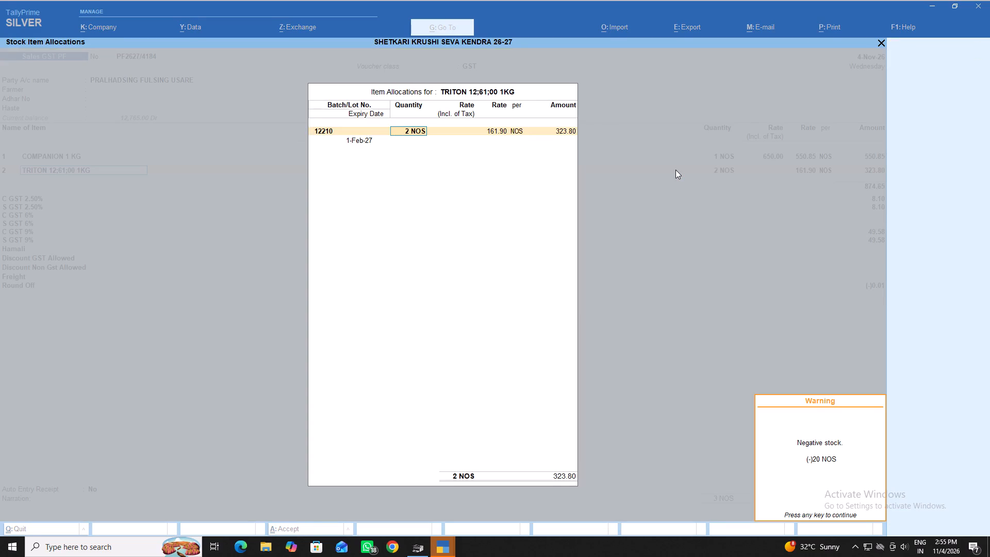
key("Return")
type("170")
key("Return")
key("Return")
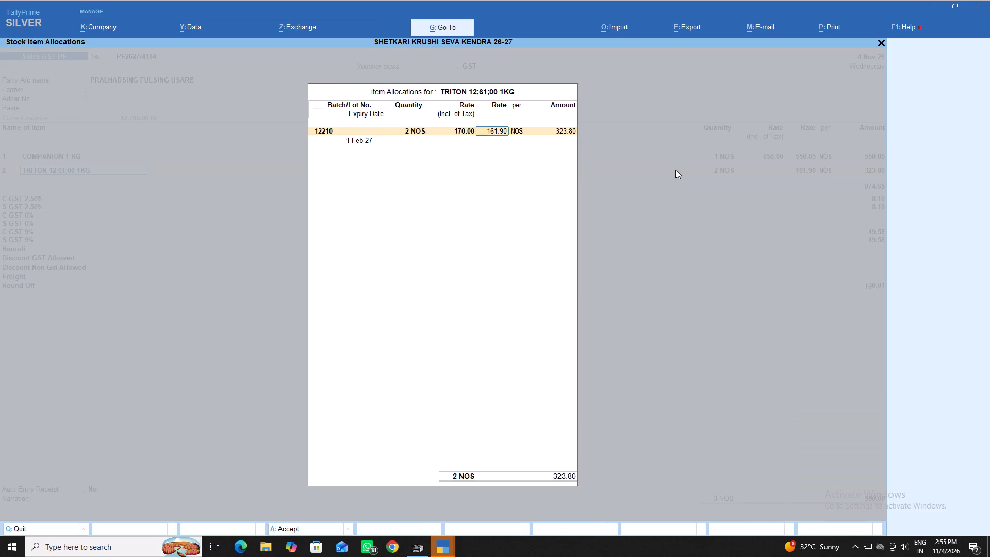
key("Return")
key("Return")
key("Return")
key("Return")
key("Return")
key("Return")
Add KAMAN 1LT as the third item from batch N-101/1374, quantity 1 NOS, at a tax-inclusive rate of 500.
type("kam")
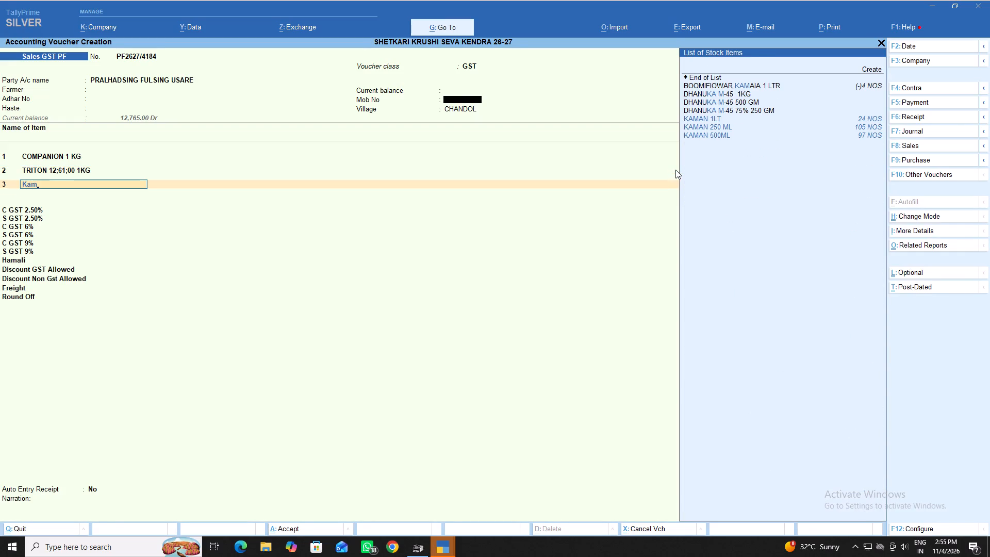
key("Down")
key("Return")
key("Down")
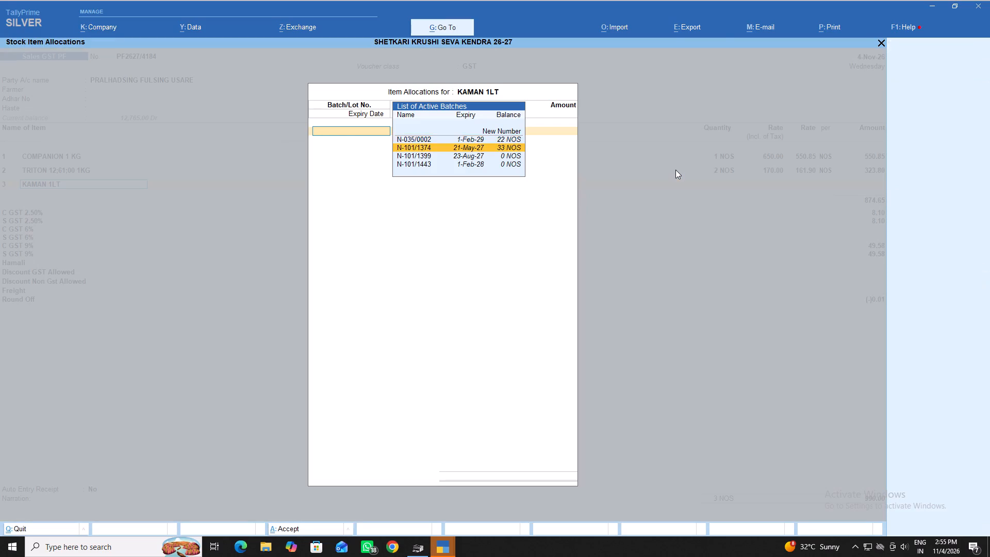
key("Return")
key("1")
key("Return")
type("500")
key("Return")
key("Return")
key("Return")
key("Return")
key("Return")
key("Return")
key("Return")
key("Return")
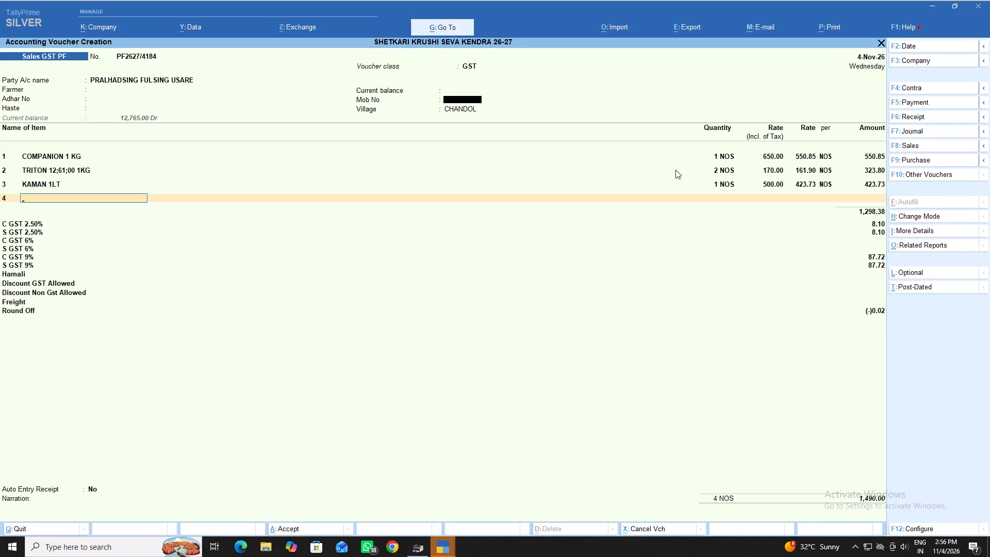
Add Cut-Shot-58 400ml as the fourth item from batch N-171/551, quantity 1 NOS, at a tax-inclusive rate of 200.
type("cu")
key("Down")
key("Down")
key("Down")
key("Down")
key("Down")
key("Down")
key("Down")
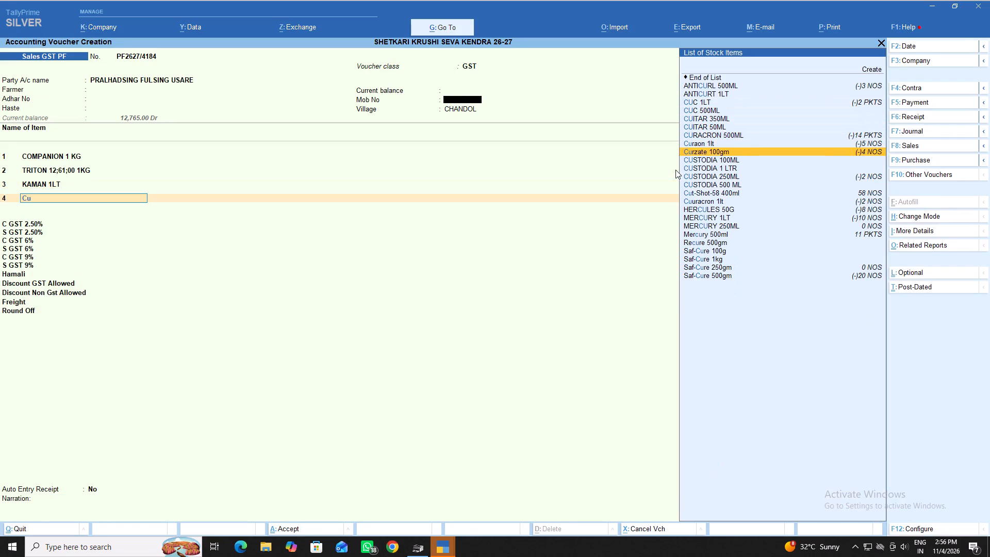
key("Down")
key("Down")
key("Down")
key("Down")
key("Down")
key("Return")
key("Down")
key("Return")
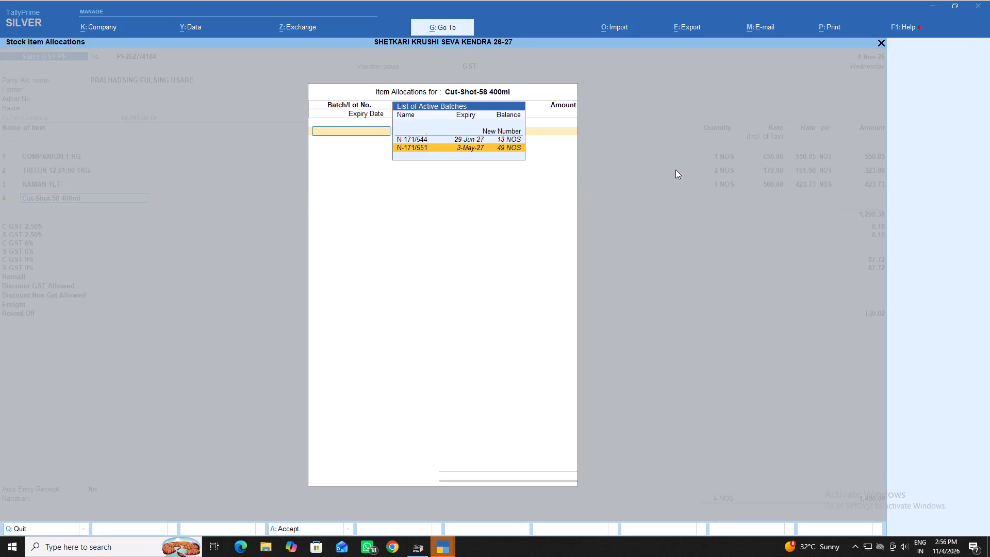
key("1")
key("Return")
key("5")
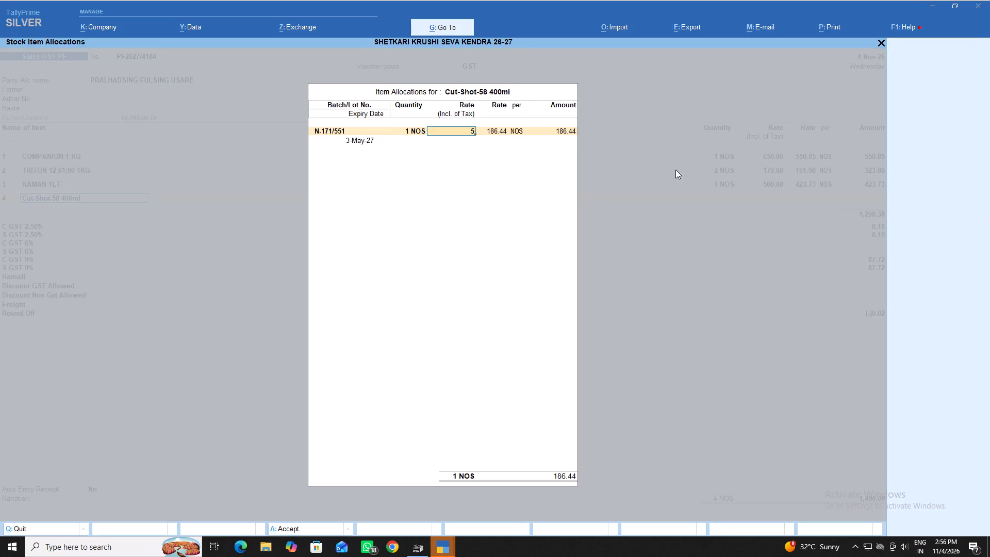
key("BackSpace")
type("200")
key("Return")
key("Return")
key("Return")
key("Return")
key("Return")
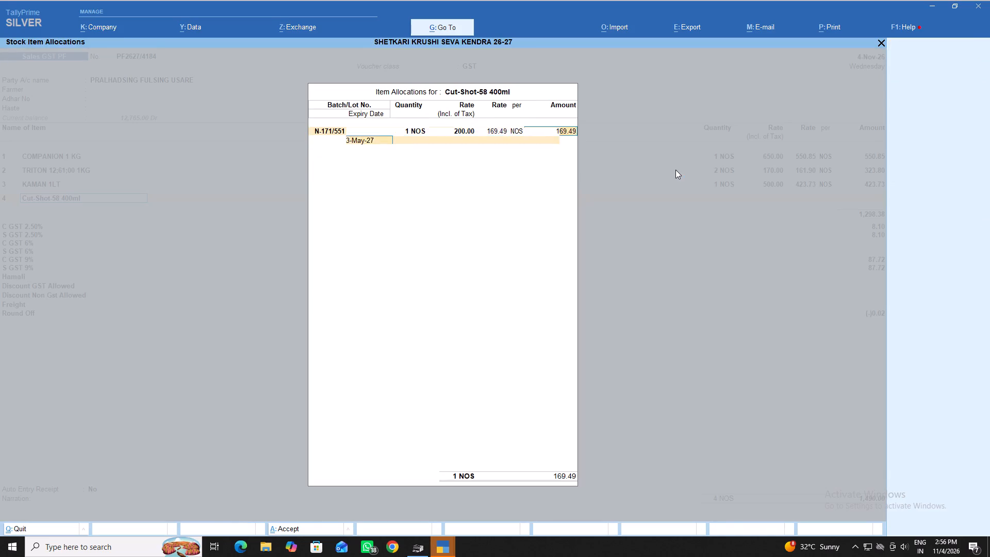
key("Return")
key("Return")
key("Return")
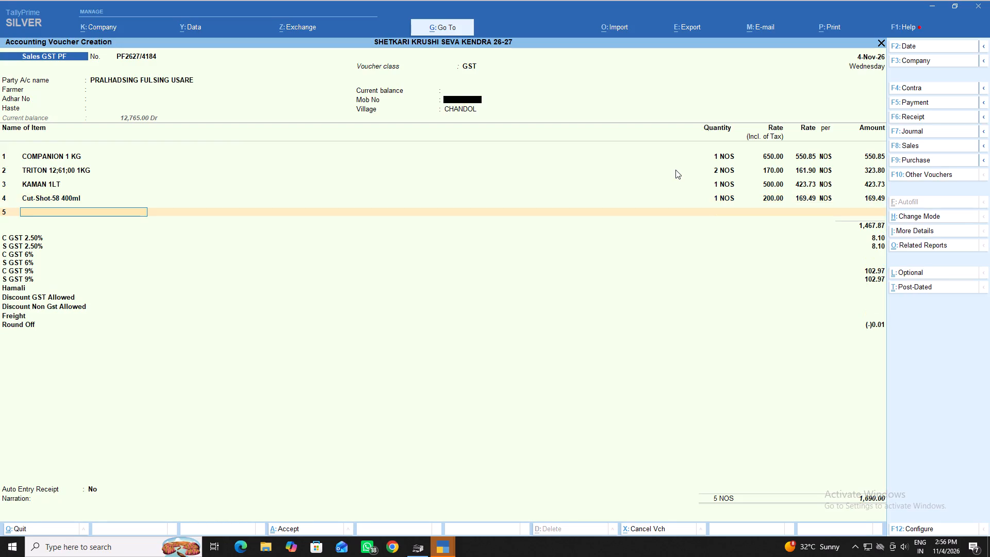